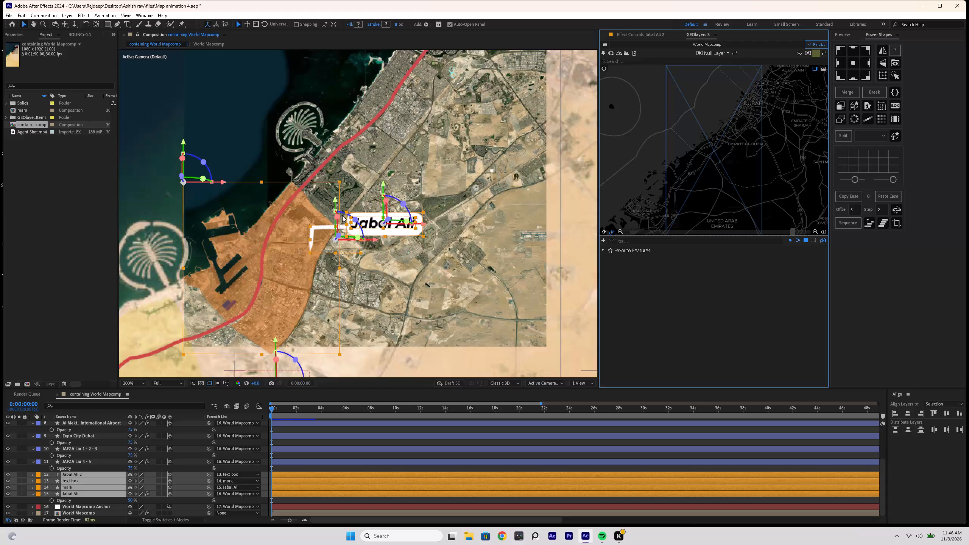
Examine the highlighted Jabal Ali area, its label and callout line against the surrounding satellite map.
scroll(349, 218, "down", 1)
scroll(342, 221, "up", 1)
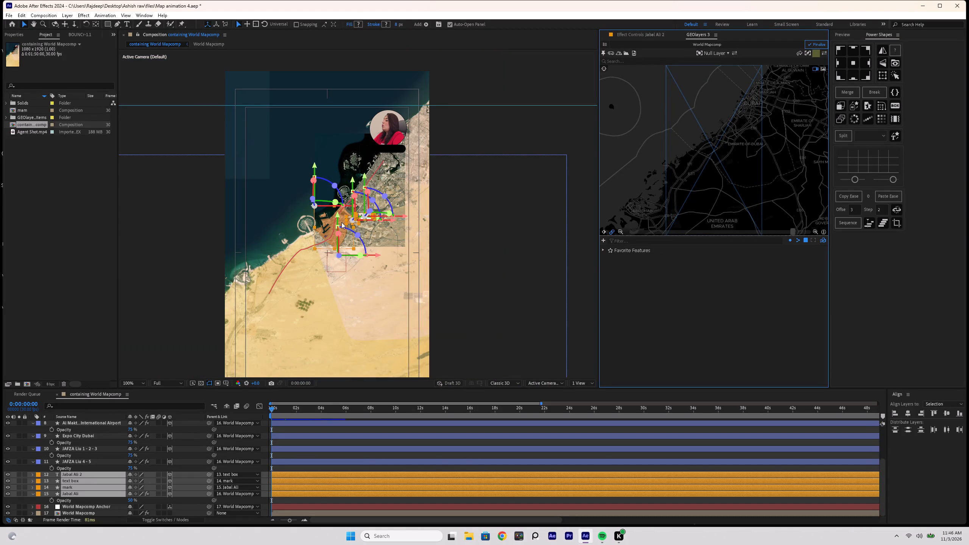
scroll(341, 223, "up", 1)
scroll(341, 223, "down", 1)
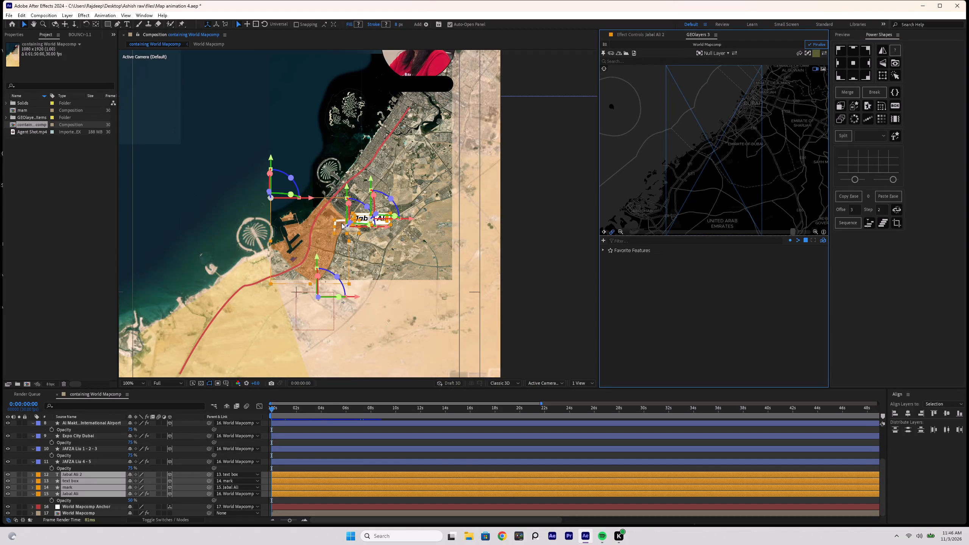
scroll(341, 223, "up", 1)
scroll(341, 223, "down", 1)
scroll(341, 223, "up", 1)
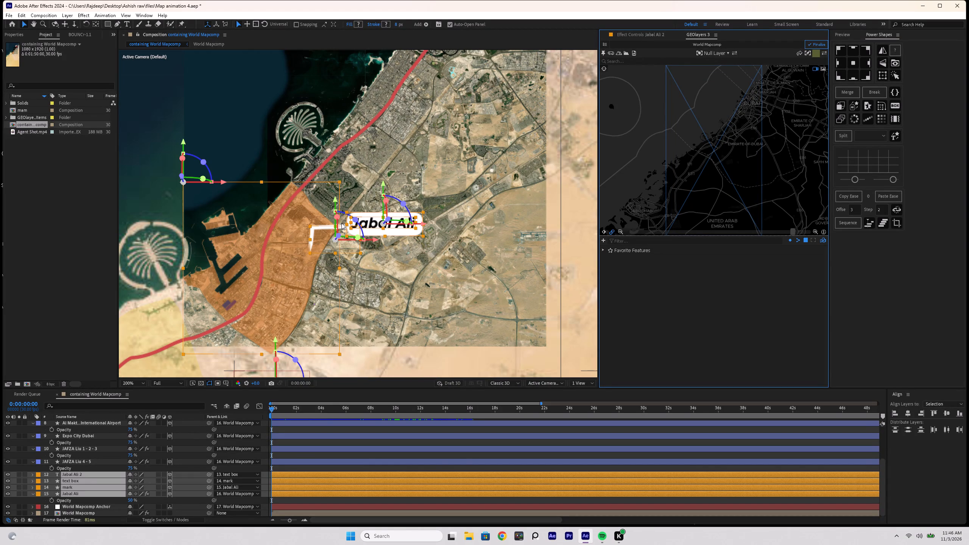
key("space")
key("space")
key("space")
key("space")
key("space")
key("space")
key("space")
key("space")
key("space")
key("space")
key("space")
key("space")
key("space")
key("space")
key("space")
key("space")
key("space")
key("space")
key("space")
key("space")
left_click_drag(348, 254, 395, 210)
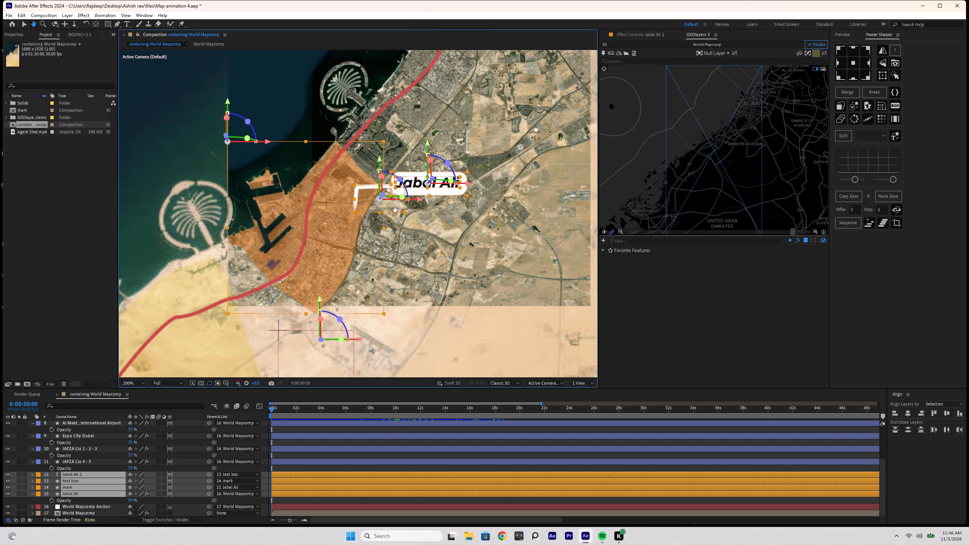
left_click_drag(395, 210, 399, 201)
scroll(371, 214, "down", 1)
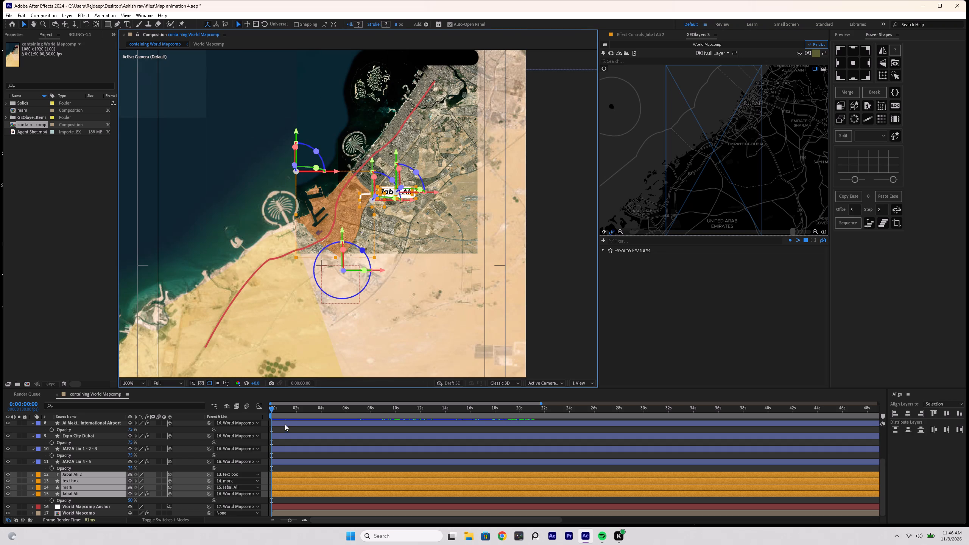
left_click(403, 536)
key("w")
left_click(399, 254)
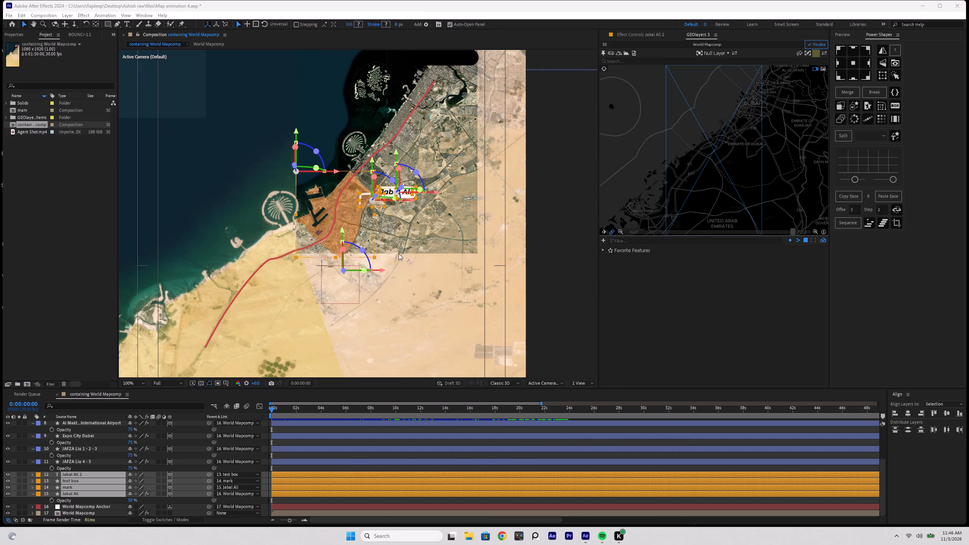
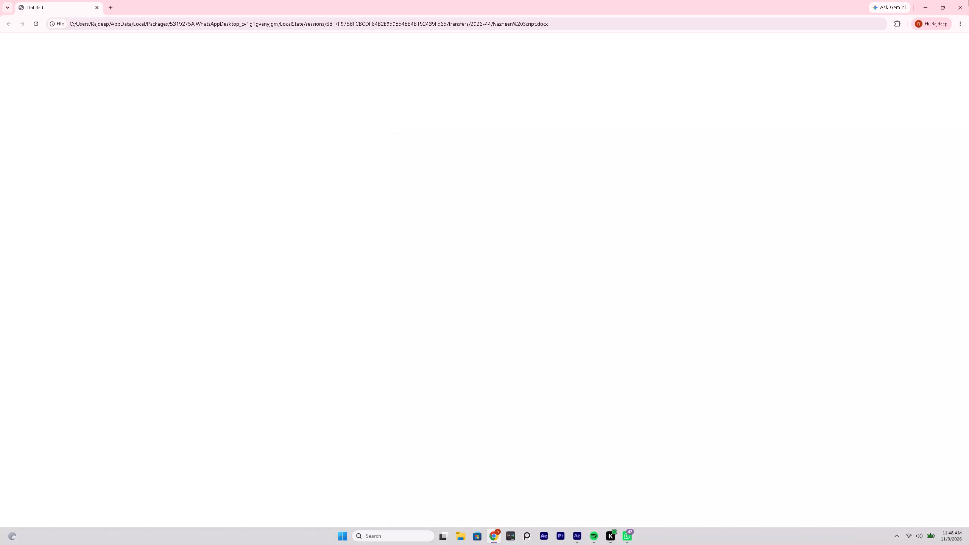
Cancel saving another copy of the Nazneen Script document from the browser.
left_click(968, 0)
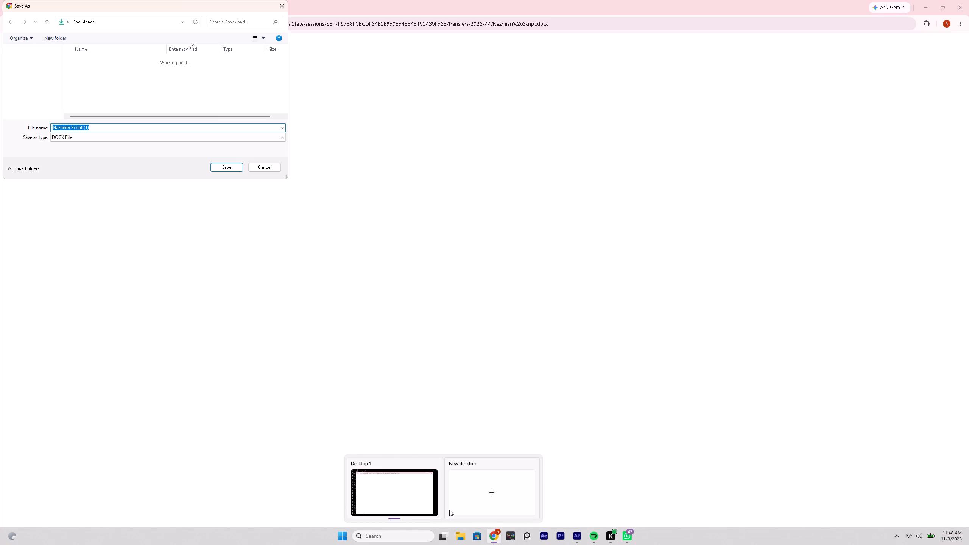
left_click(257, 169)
Switch to File Explorer and open the Nazneen Script document from the Downloads folder with DocX View & Edit.
left_click(345, 536)
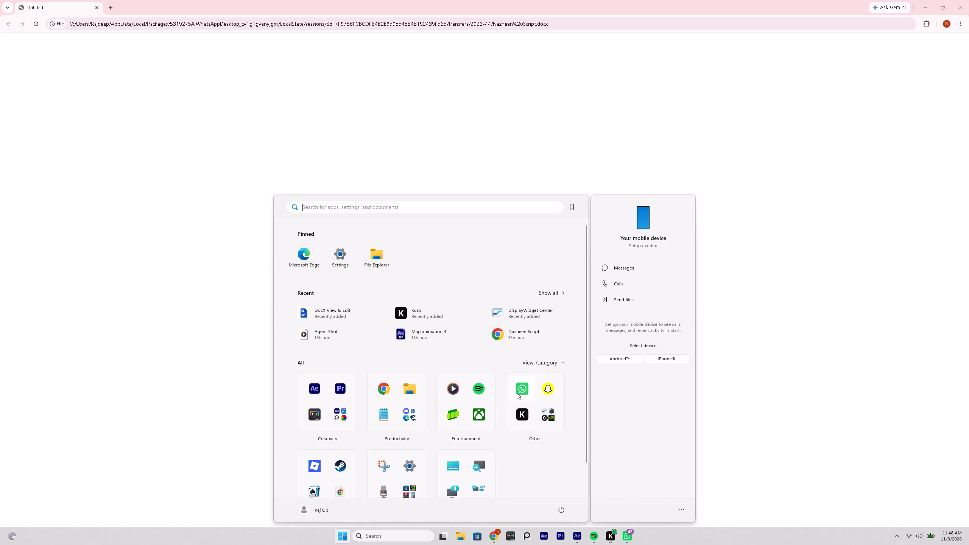
left_click(370, 258)
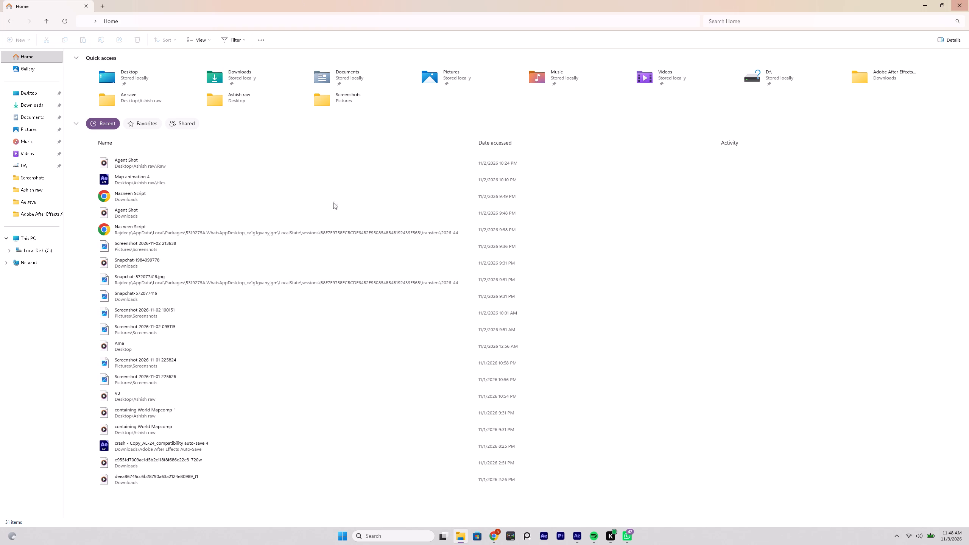
left_click(32, 107)
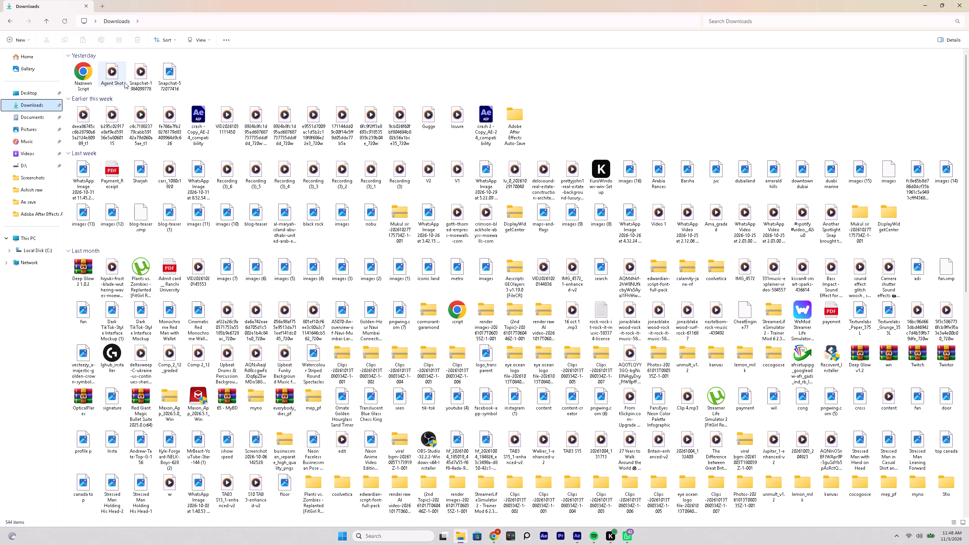
left_click(90, 77)
right_click(90, 77)
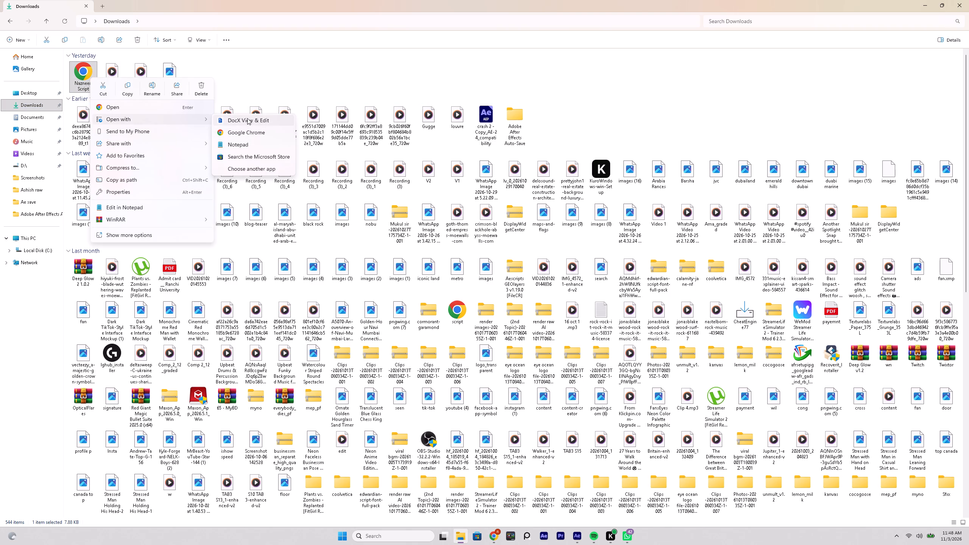
Open the Nazneen Script document from the Downloads folder with DocX View & Edit.
left_click(247, 118)
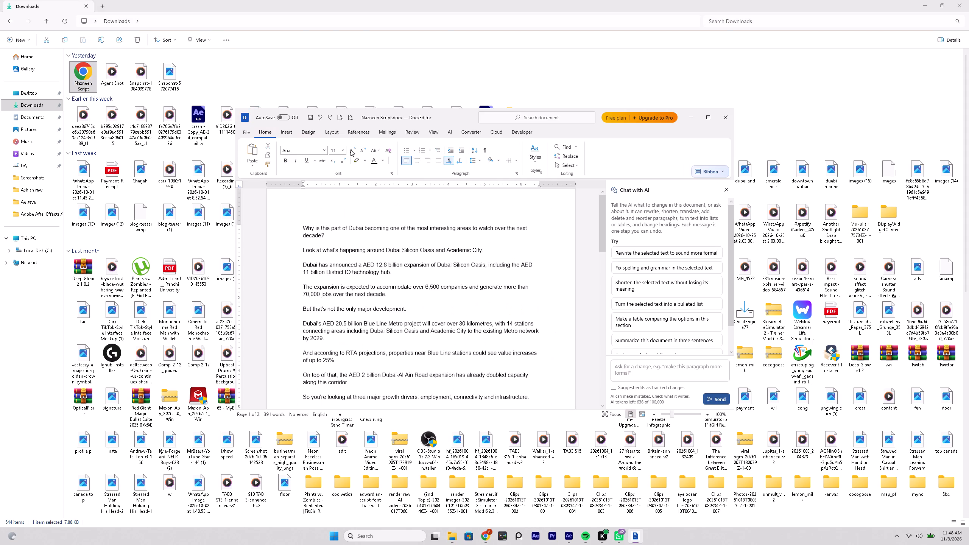
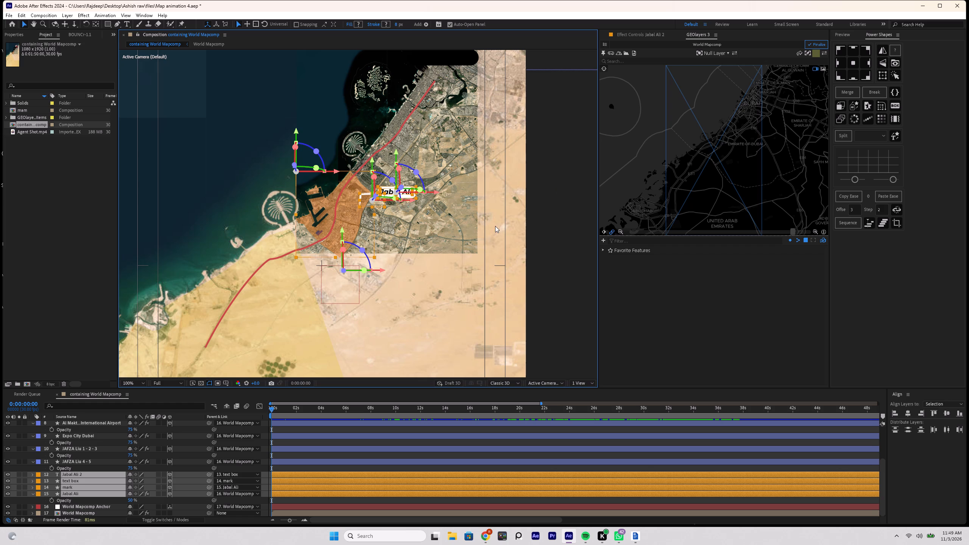
Preview the map animation from the start and stop the time indicator at 0:00:05:15.
left_click_drag(279, 413, 240, 421)
key("space")
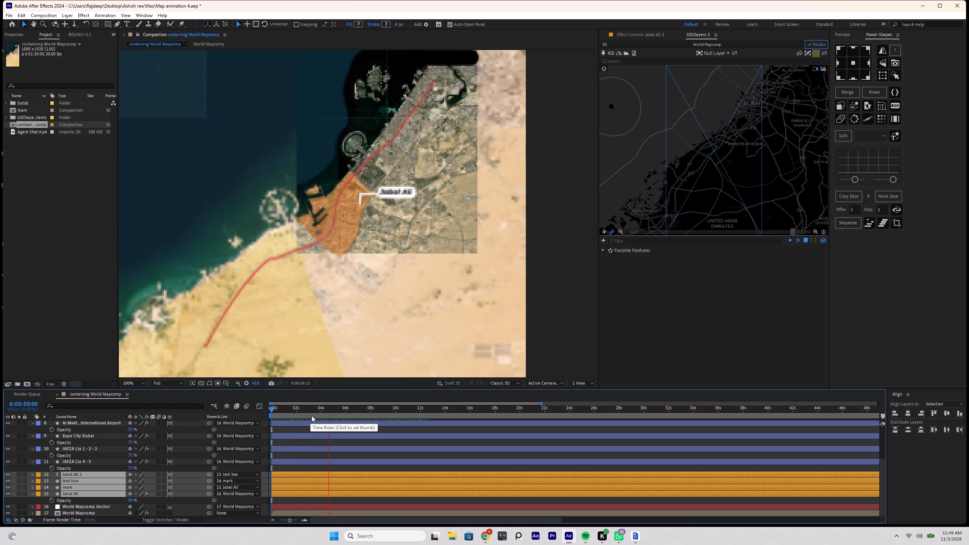
key("space")
left_click_drag(298, 414, 294, 414)
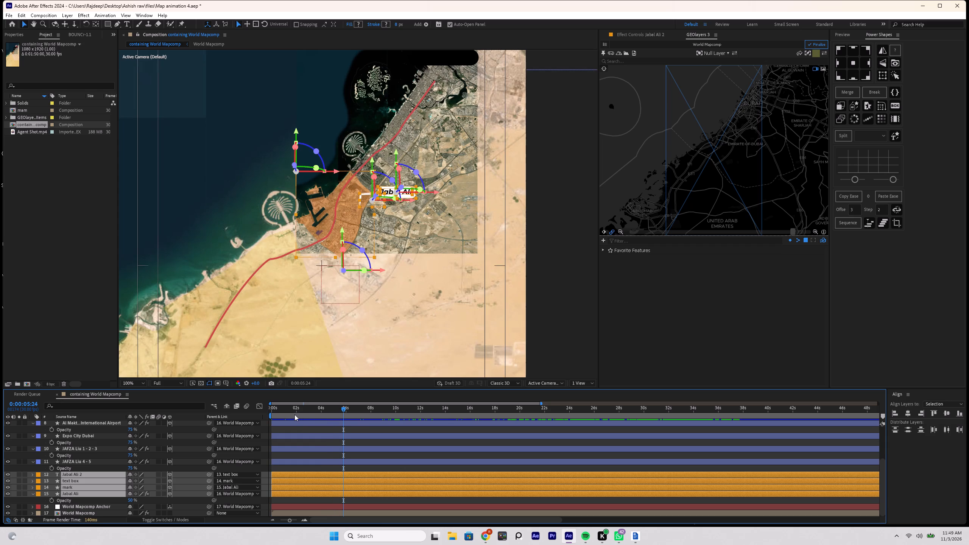
left_click_drag(294, 414, 294, 414)
key("space")
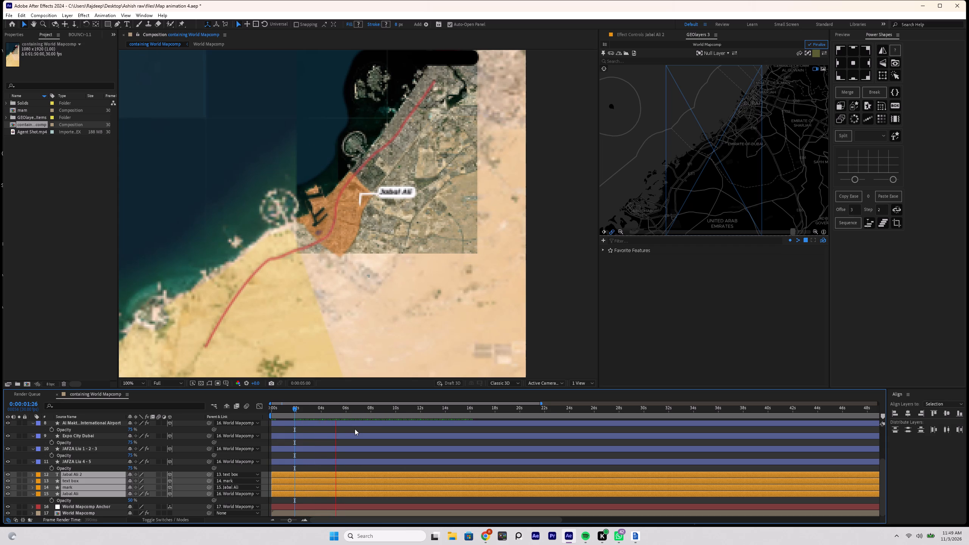
key("space")
Delete the Controller 1 Anchor layer and the Shape Layer 1 Scale Helper layer directly above the line layer.
scroll(351, 443, "up", 2)
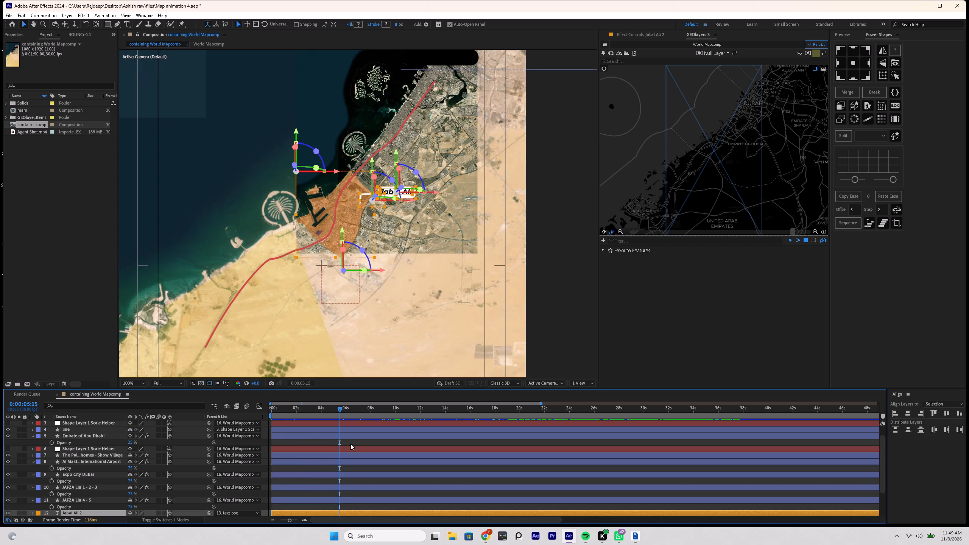
scroll(351, 444, "up", 11)
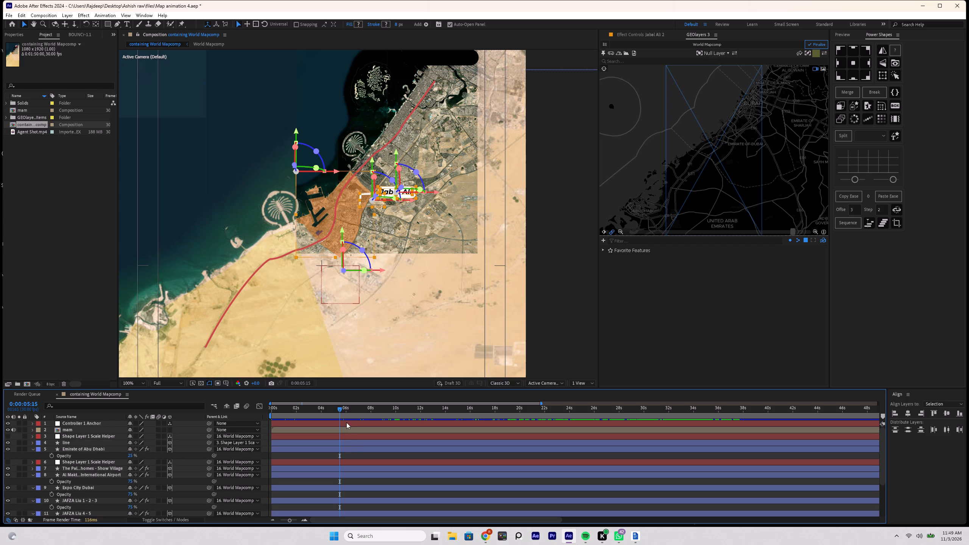
scroll(343, 477, "down", 3)
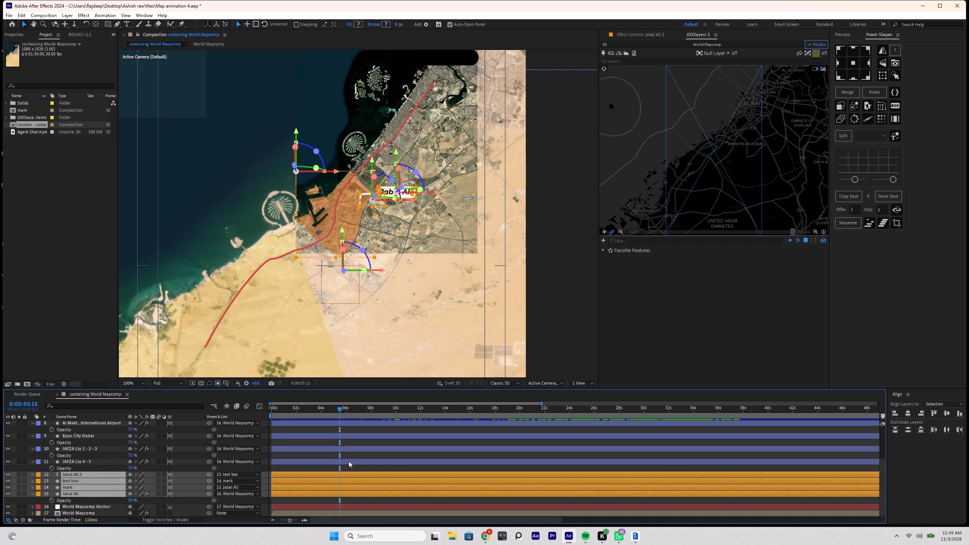
left_click(349, 461)
scroll(352, 458, "up", 8)
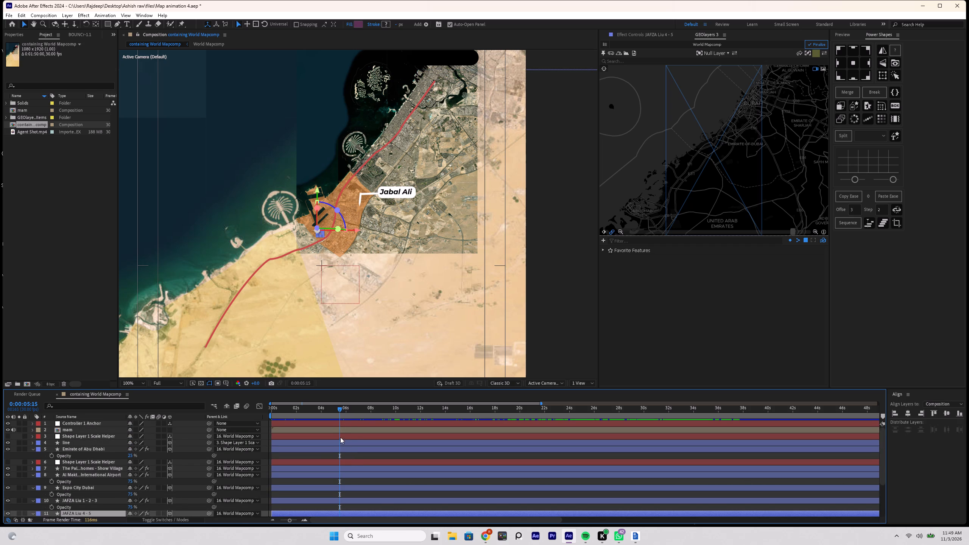
left_click(97, 425)
scroll(333, 450, "up", 1)
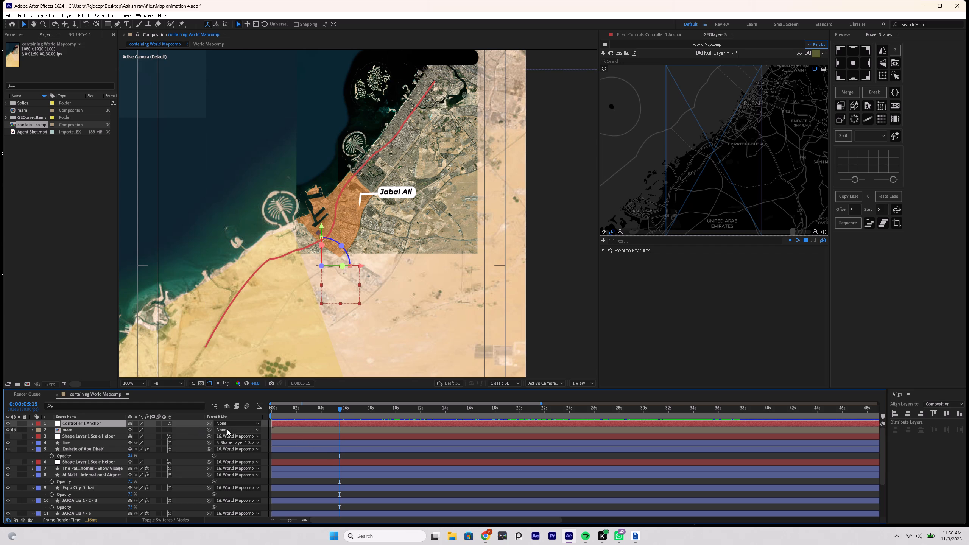
left_click(294, 434)
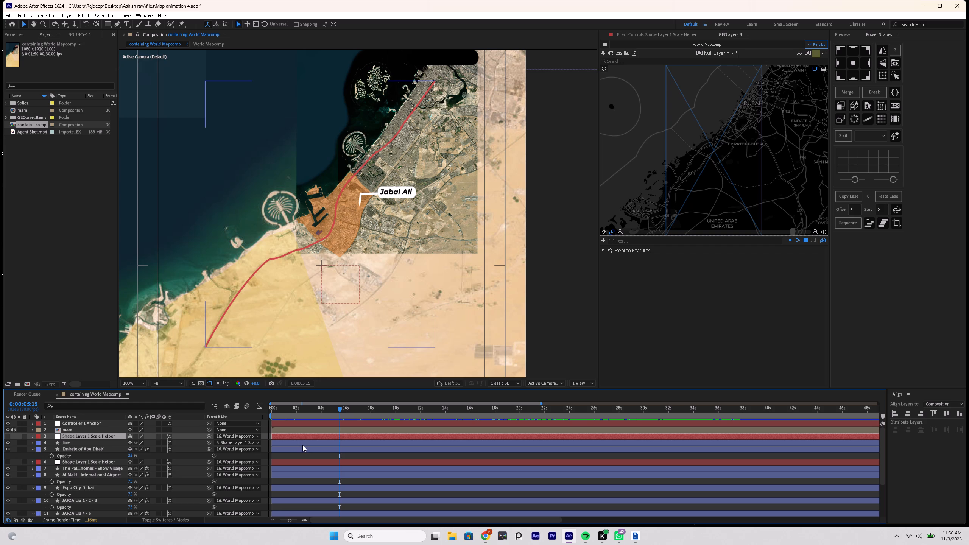
scroll(351, 331, "down", 1)
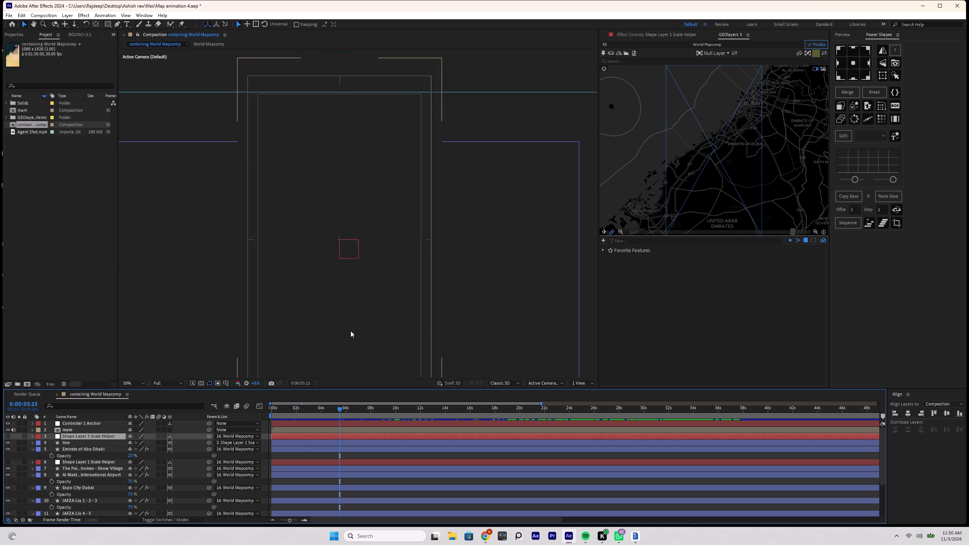
scroll(351, 331, "up", 1)
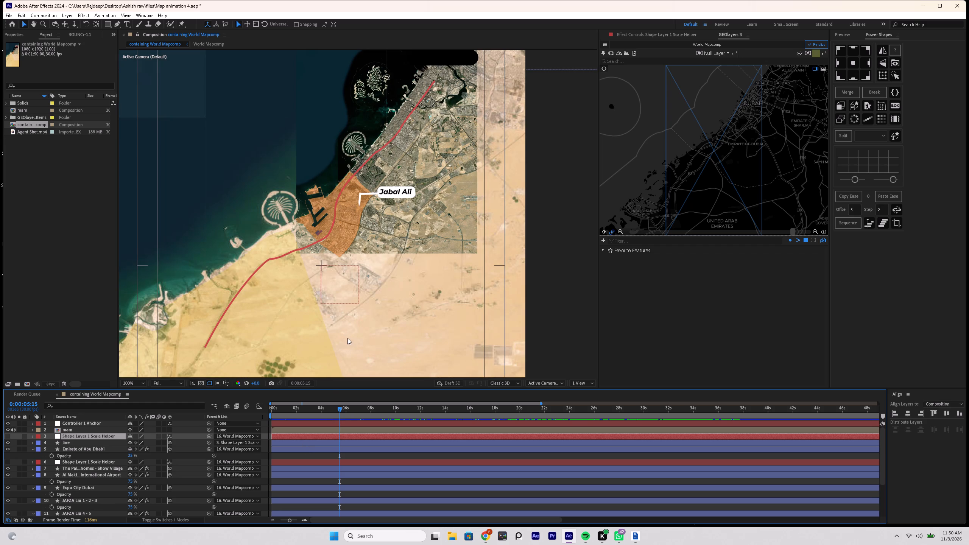
left_click(331, 422, "ctrl")
key("BackSpace")
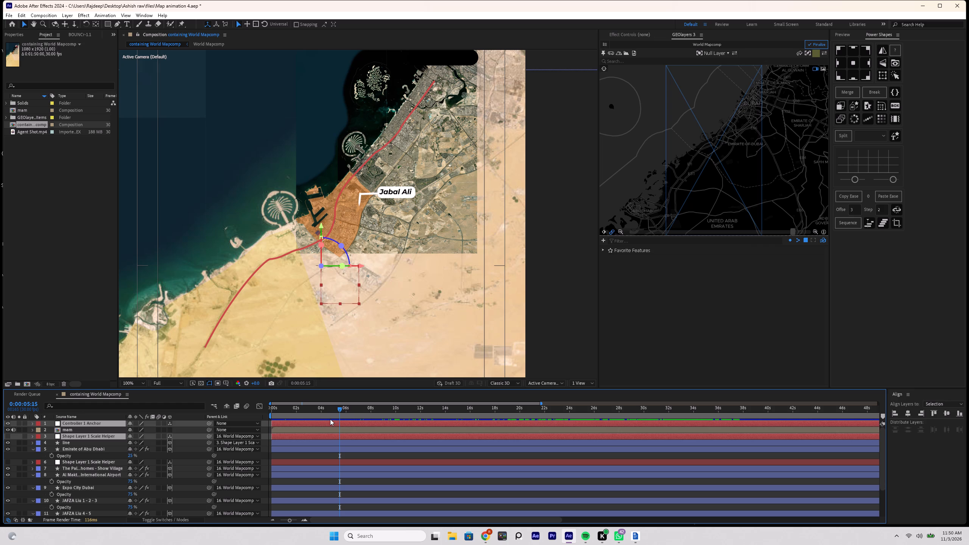
Trim the start of all layers from line down to JAFZA Liu 4 - 5 to 0:00:05:15.
scroll(370, 243, "down", 1)
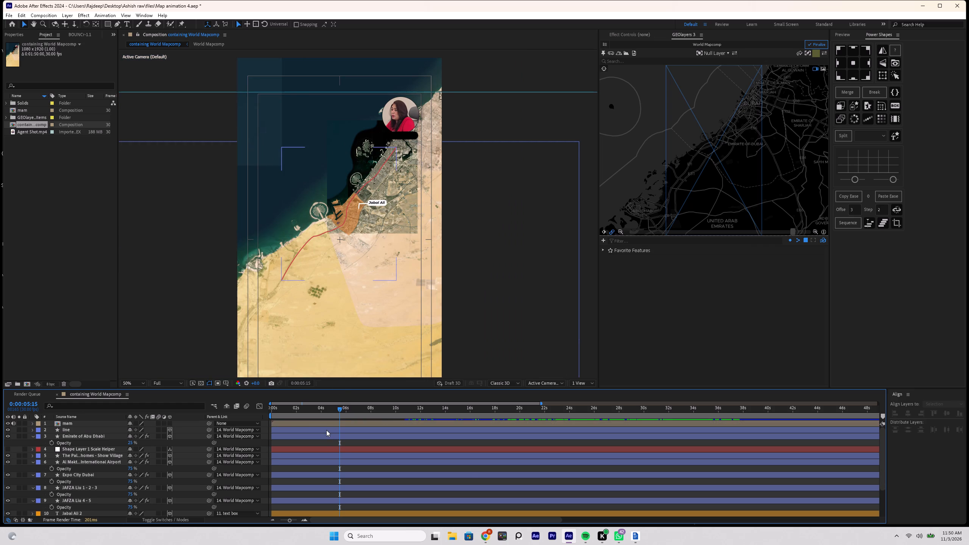
left_click(327, 430)
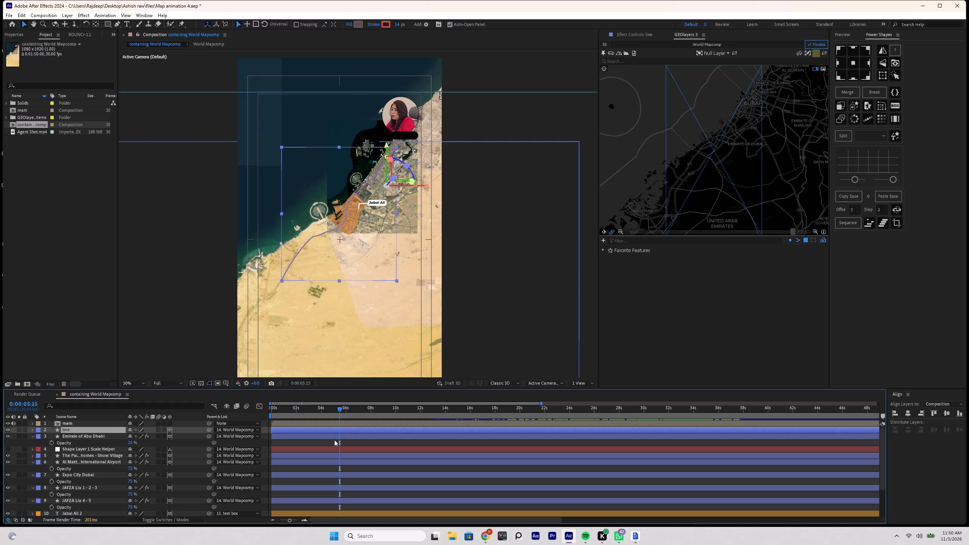
scroll(334, 441, "down", 1)
left_click(344, 483, "shift")
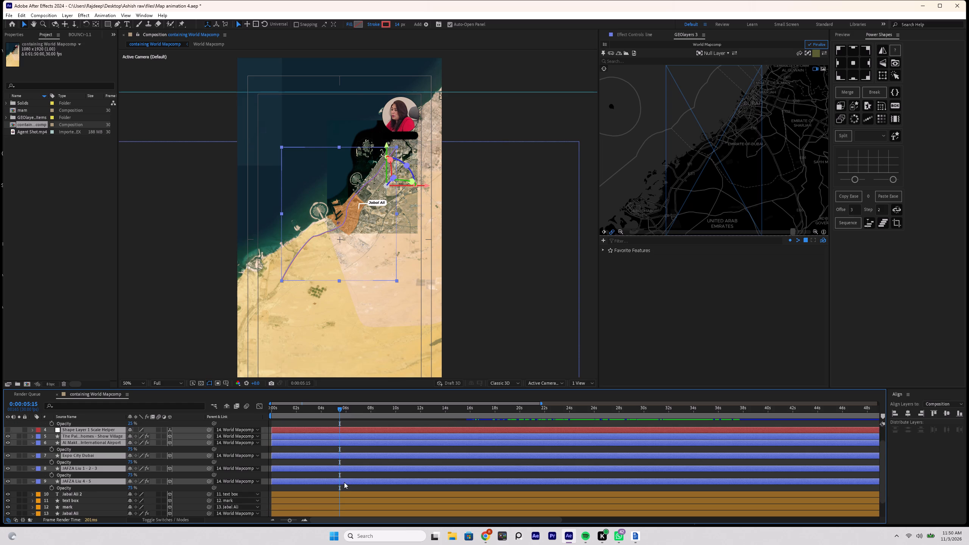
key("alt+bracketleft")
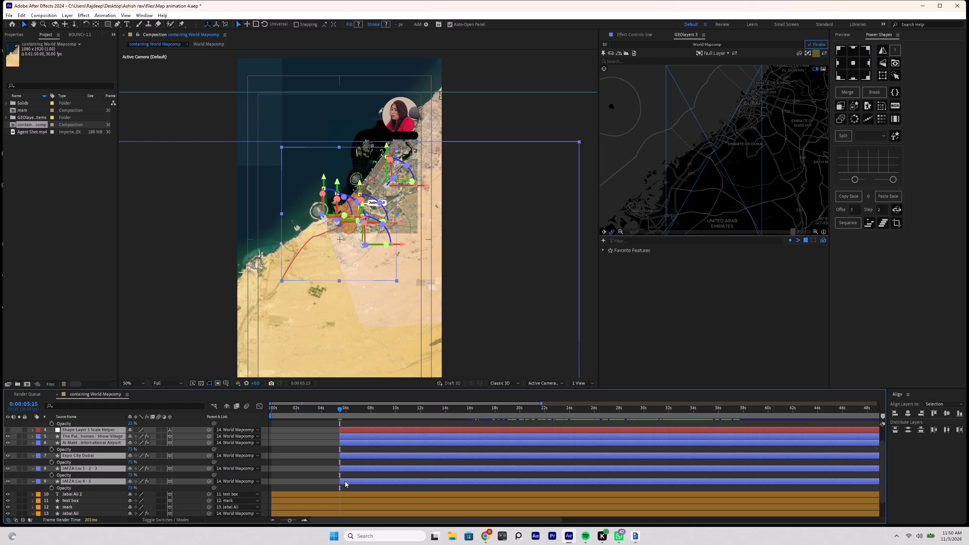
Preview the animation from the start and move the start of the trimmed layers to 0:00:05:21.
left_click_drag(282, 409, 235, 424)
key("space")
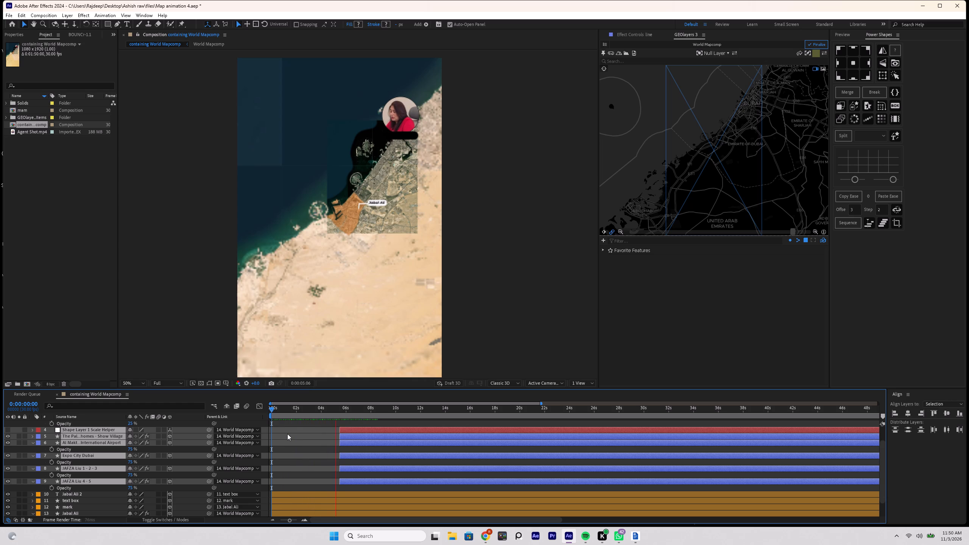
key("space")
key("space")
key("space")
left_click(356, 431)
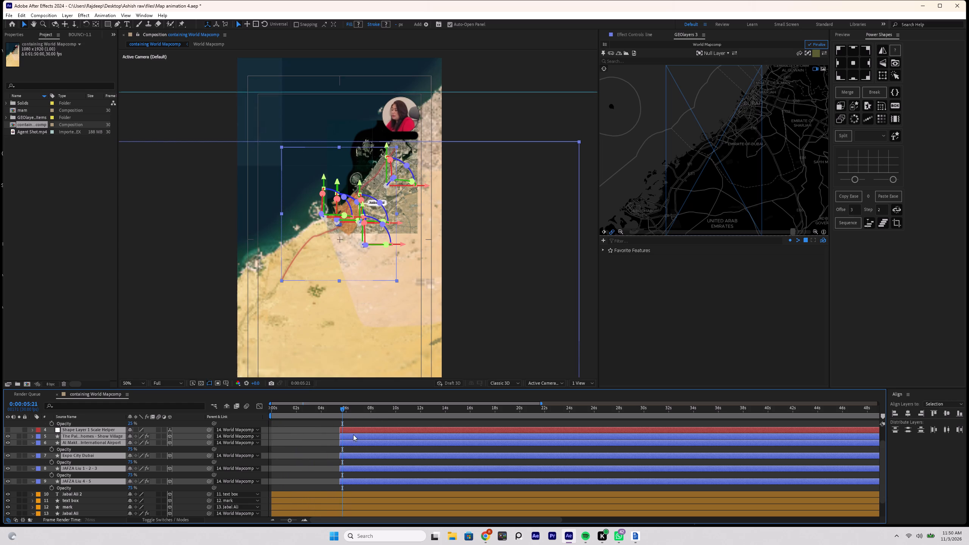
left_click(349, 481, "shift")
left_click(362, 430)
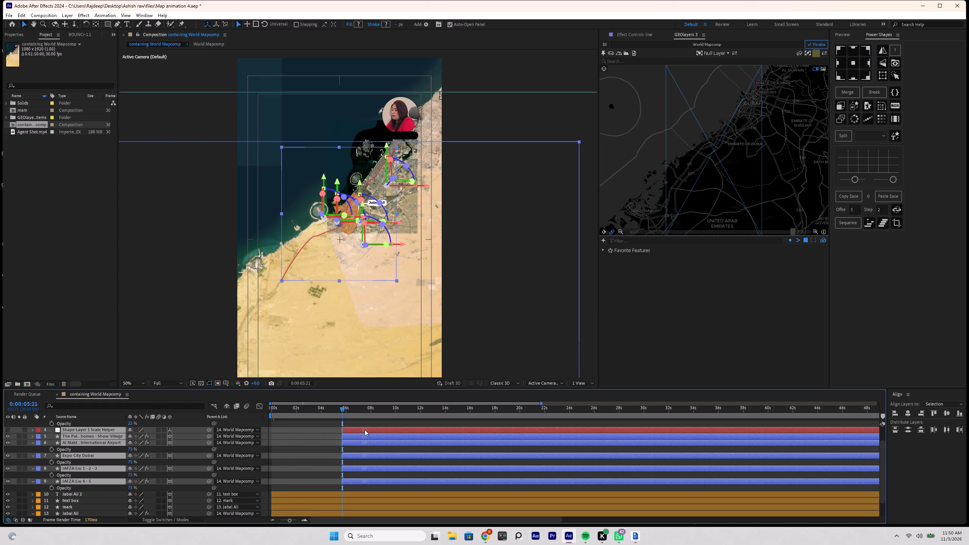
left_click(327, 440)
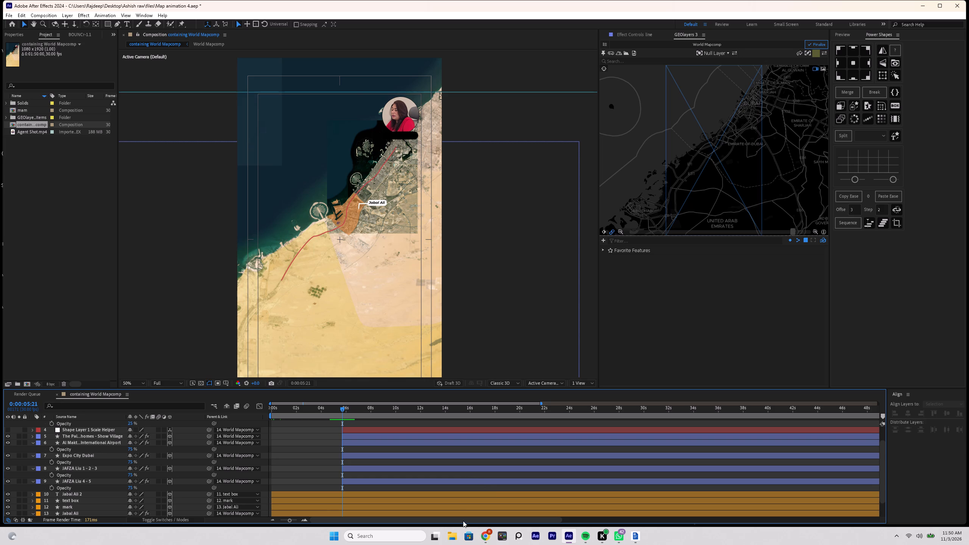
Move the time indicator to 0:00:00:19 and select the orange Jabal Ali area shape layer.
left_click_drag(281, 409, 158, 425)
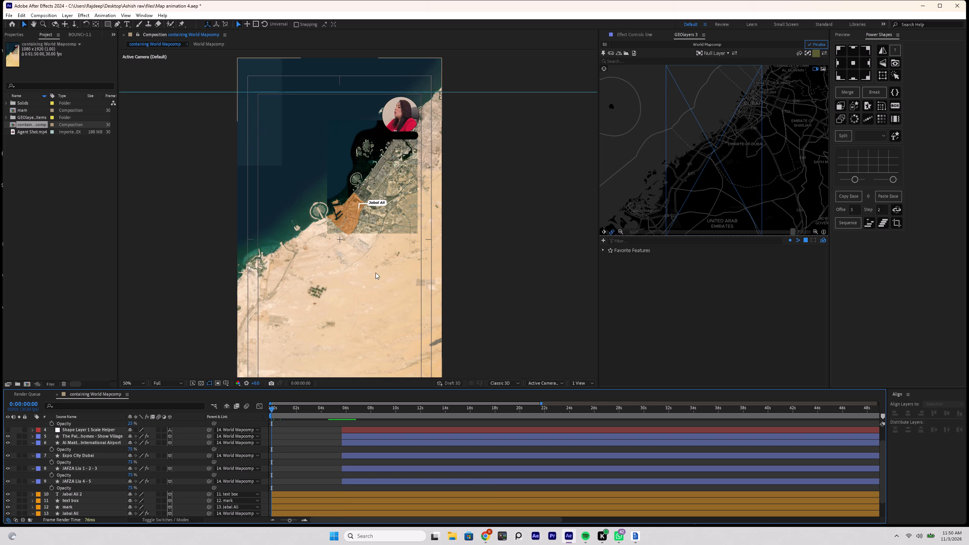
scroll(298, 490, "down", 1)
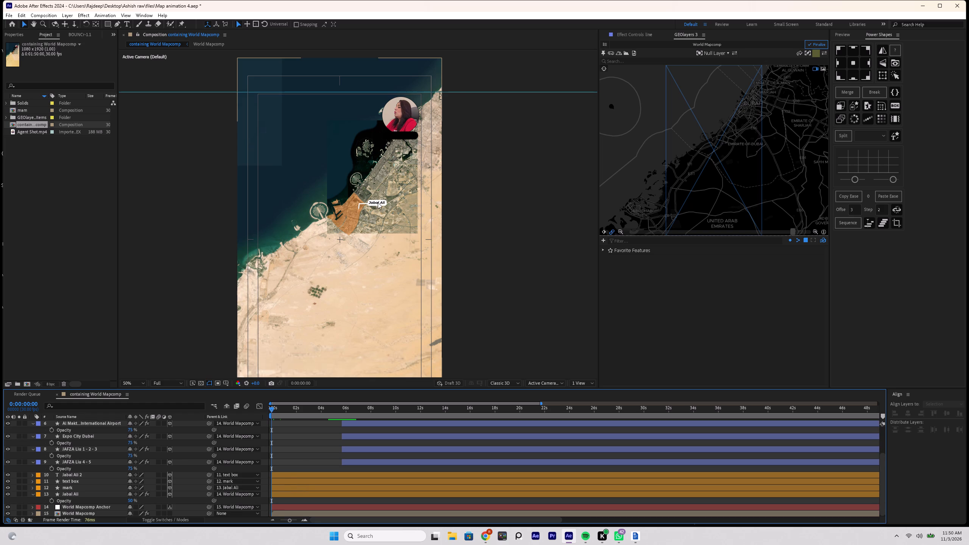
scroll(361, 195, "up", 2)
left_click(279, 412)
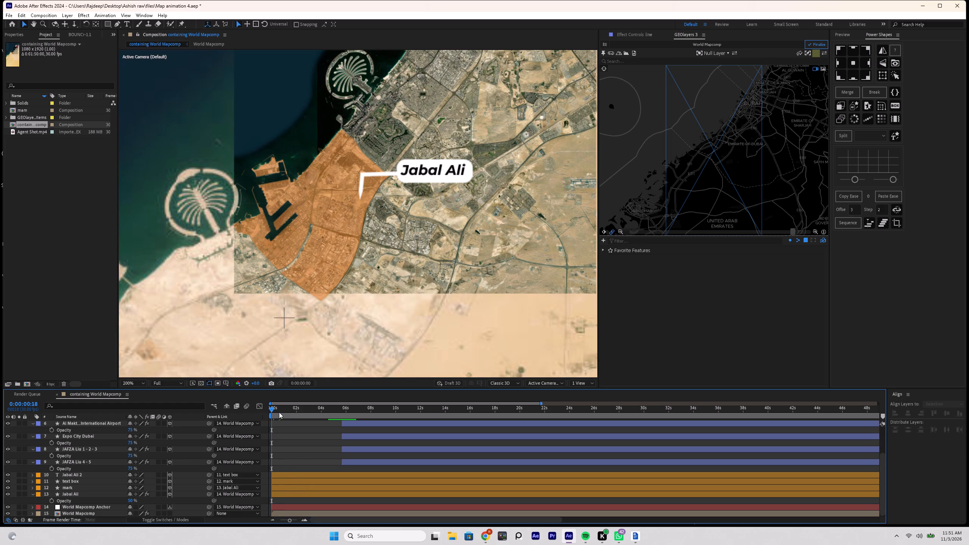
left_click(290, 483)
left_click(290, 492)
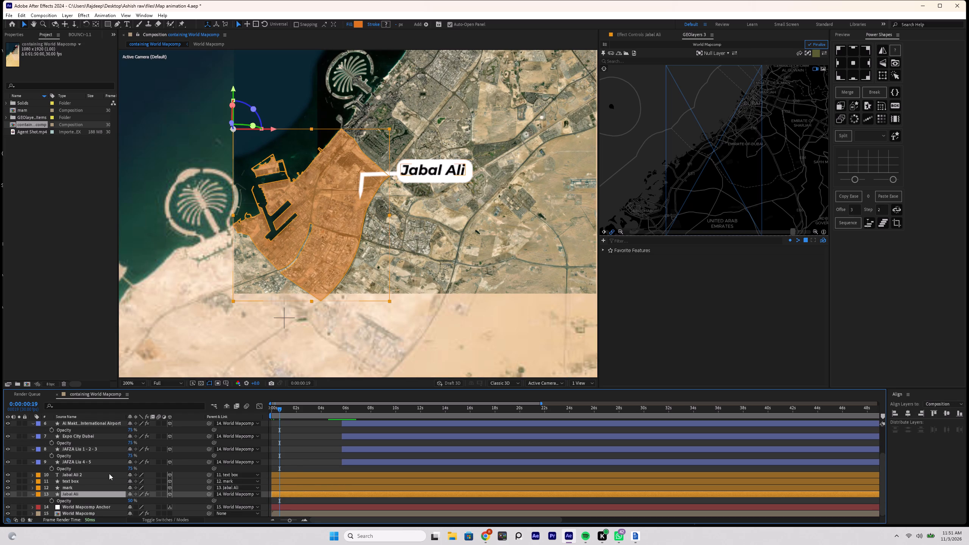
left_click(84, 473)
left_click(84, 474)
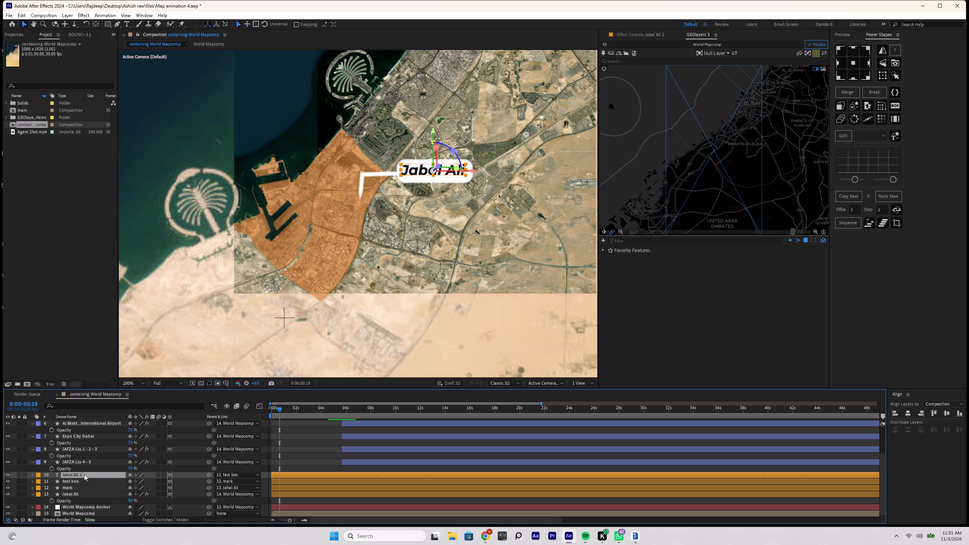
left_click(89, 494)
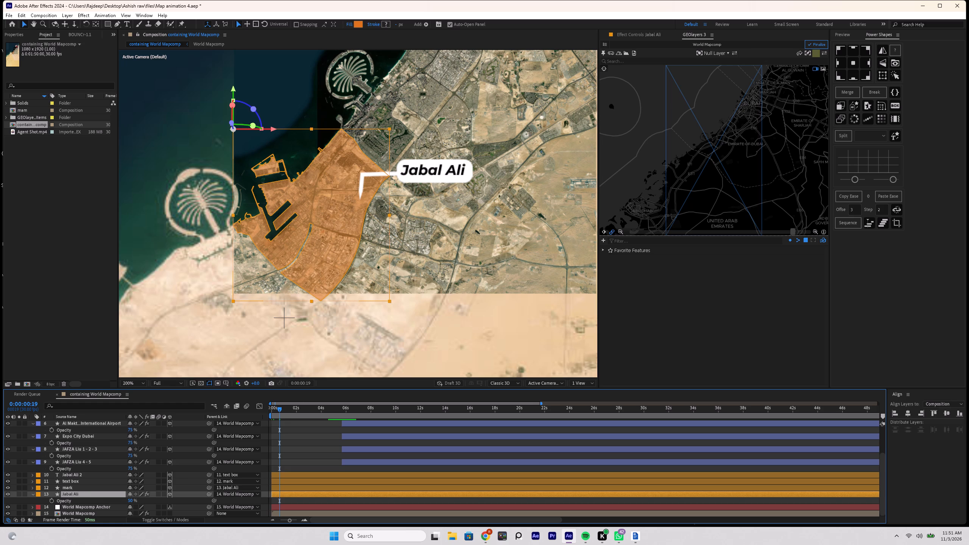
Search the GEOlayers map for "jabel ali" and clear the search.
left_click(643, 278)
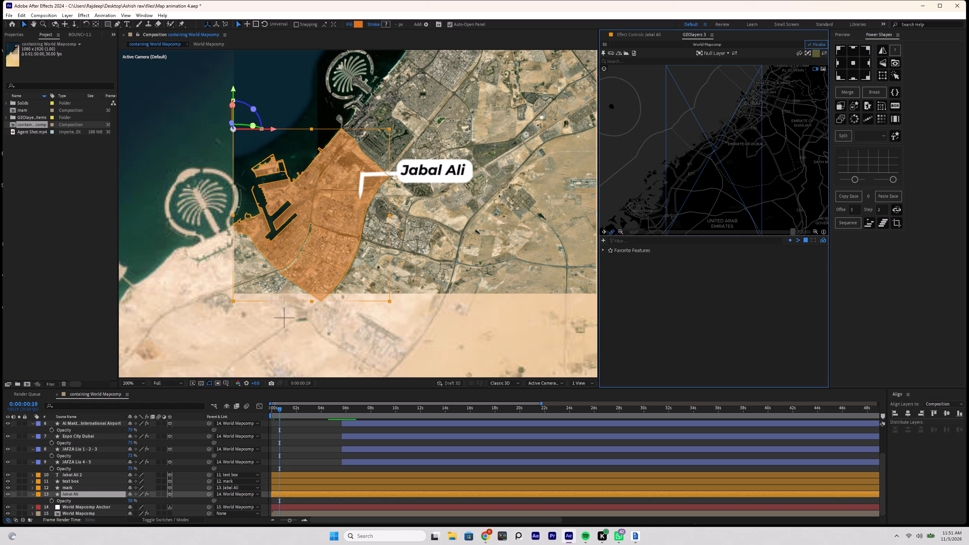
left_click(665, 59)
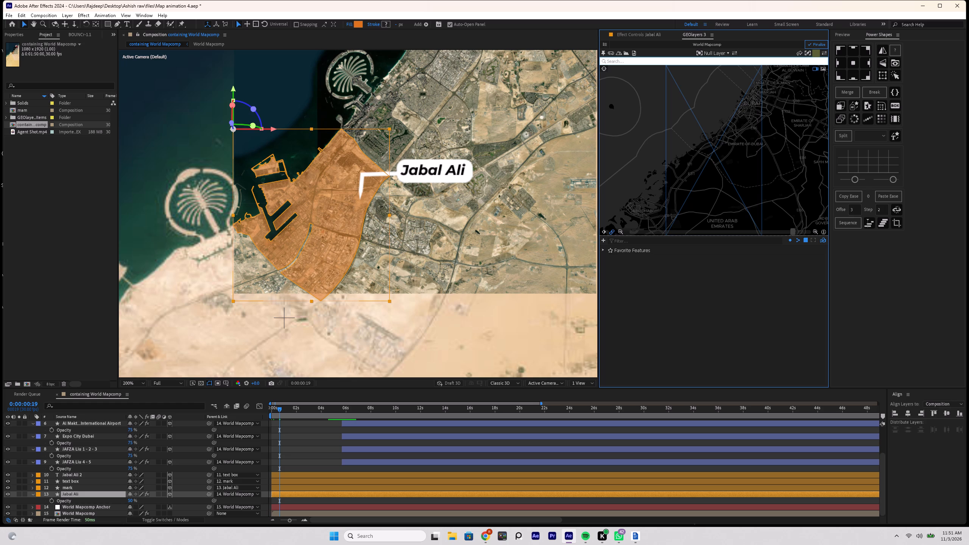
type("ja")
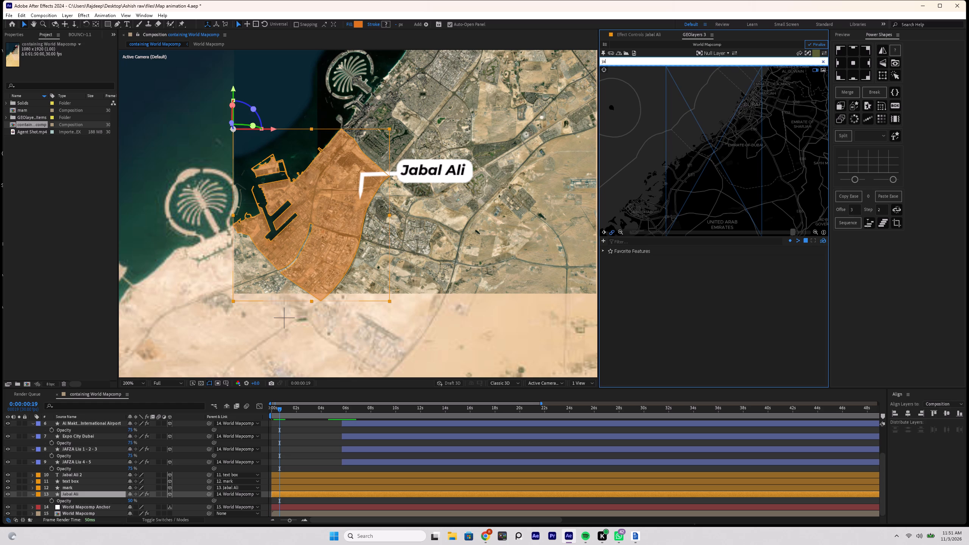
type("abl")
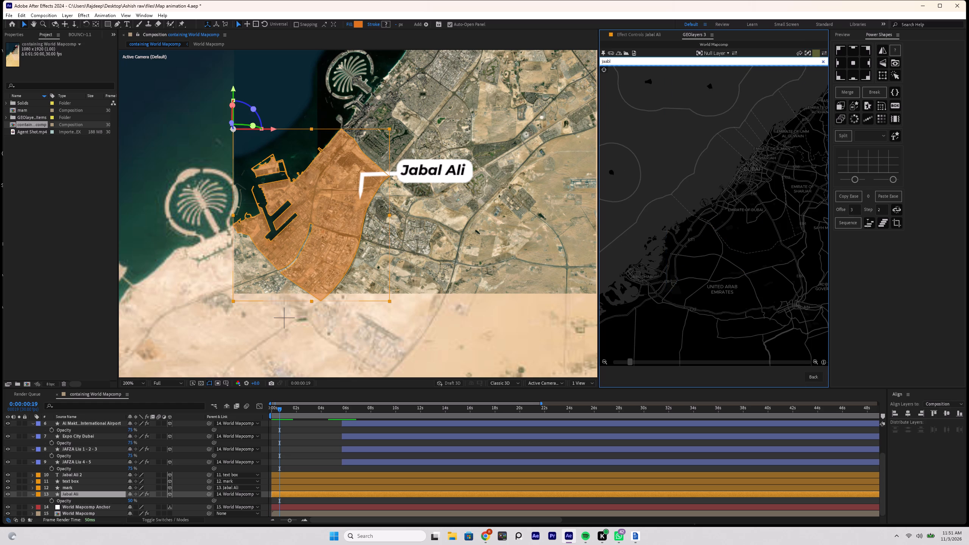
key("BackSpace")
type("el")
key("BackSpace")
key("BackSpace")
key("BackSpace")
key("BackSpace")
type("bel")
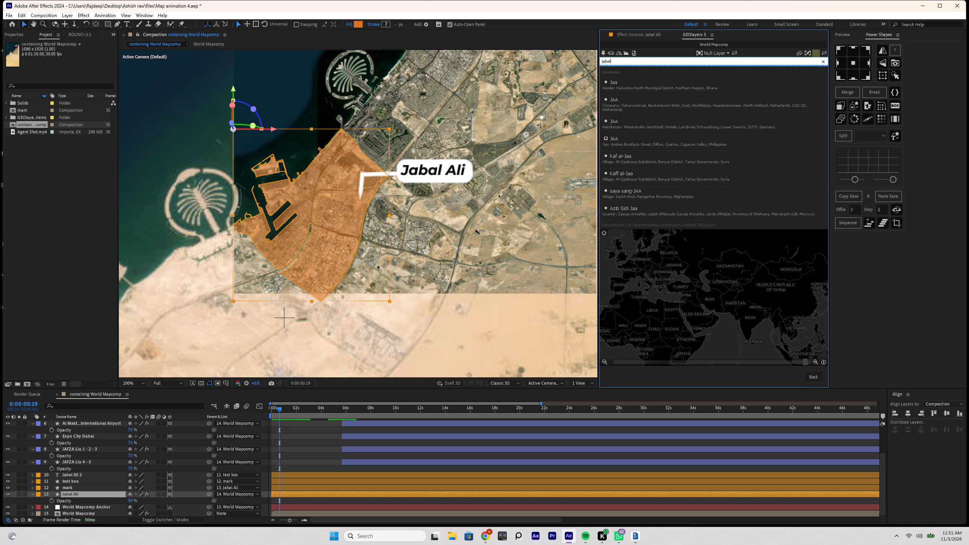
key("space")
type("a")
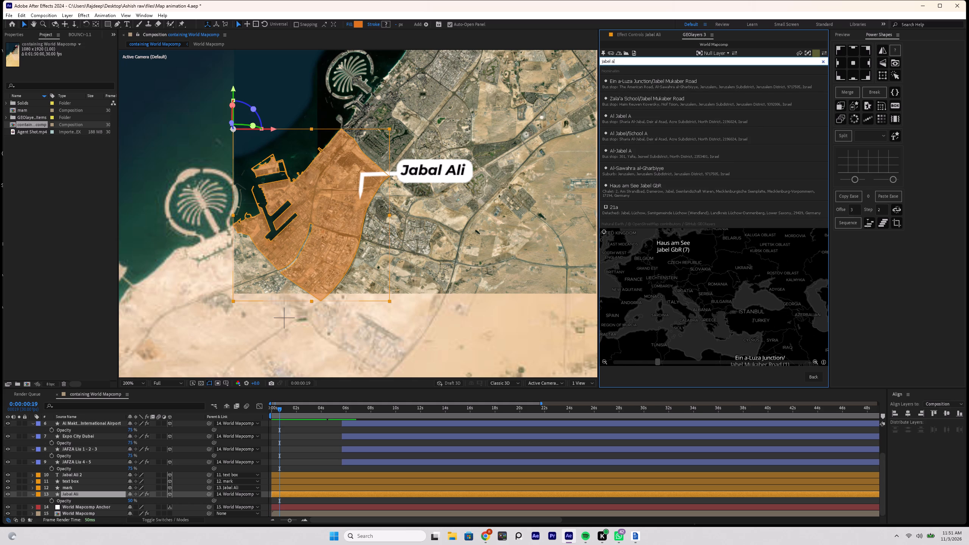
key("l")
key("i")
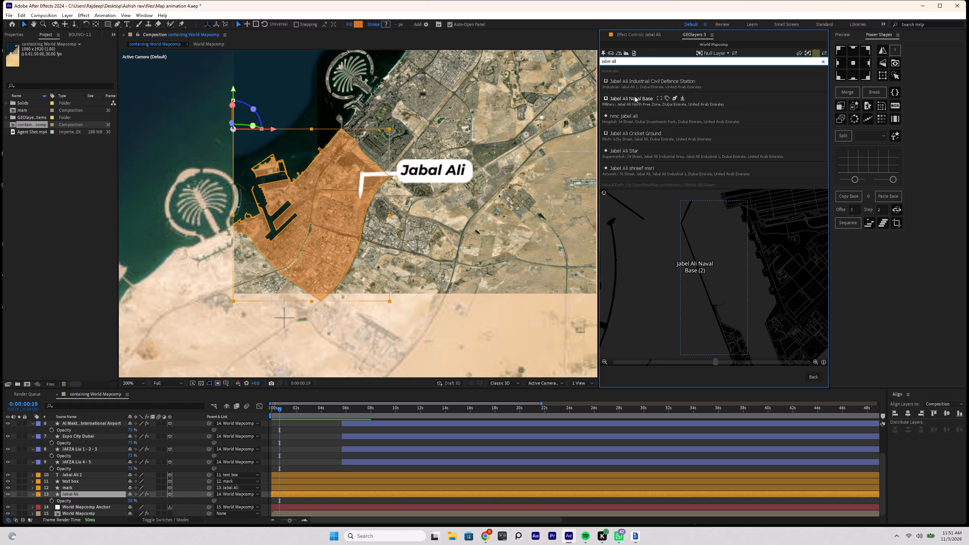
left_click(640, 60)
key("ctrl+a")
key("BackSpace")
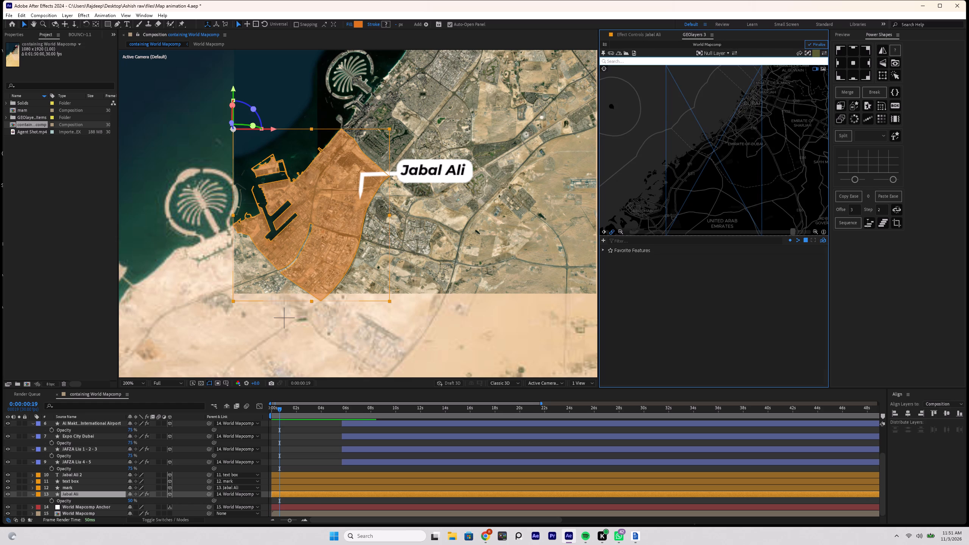
Search GEOlayers for "Jabal Ali" and add the Jabal Ali neighbourhood area in Dubai to the feature browser.
key("shift+j")
key("a")
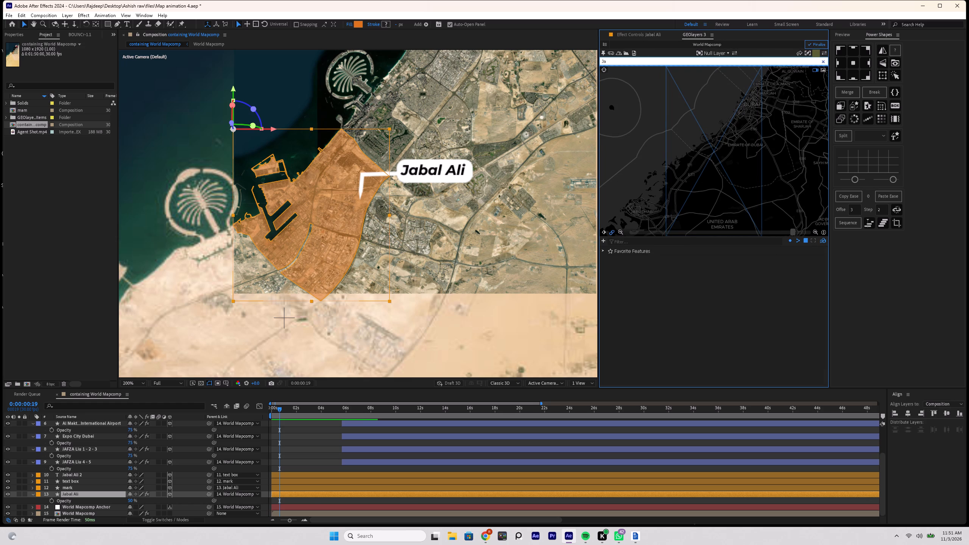
key("b")
type("el")
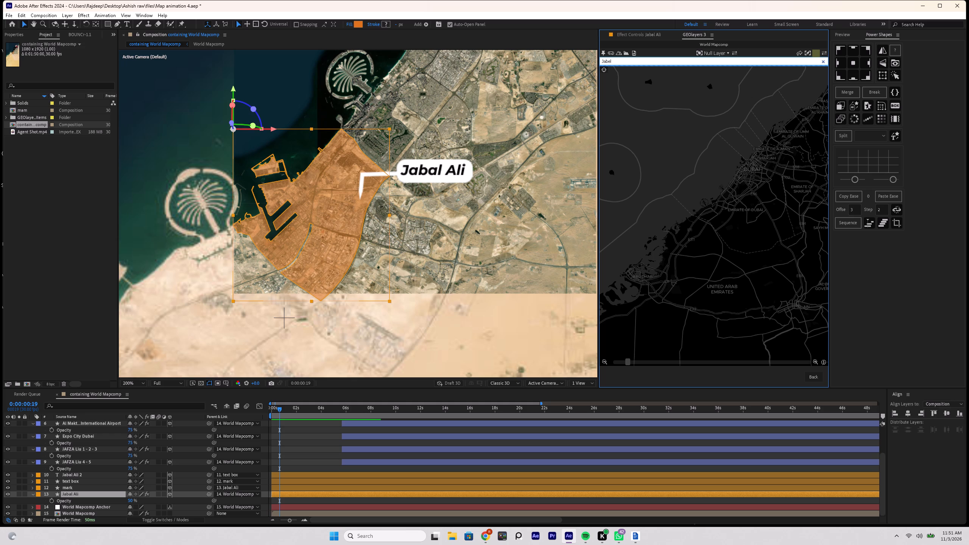
key("BackSpace")
key("BackSpace")
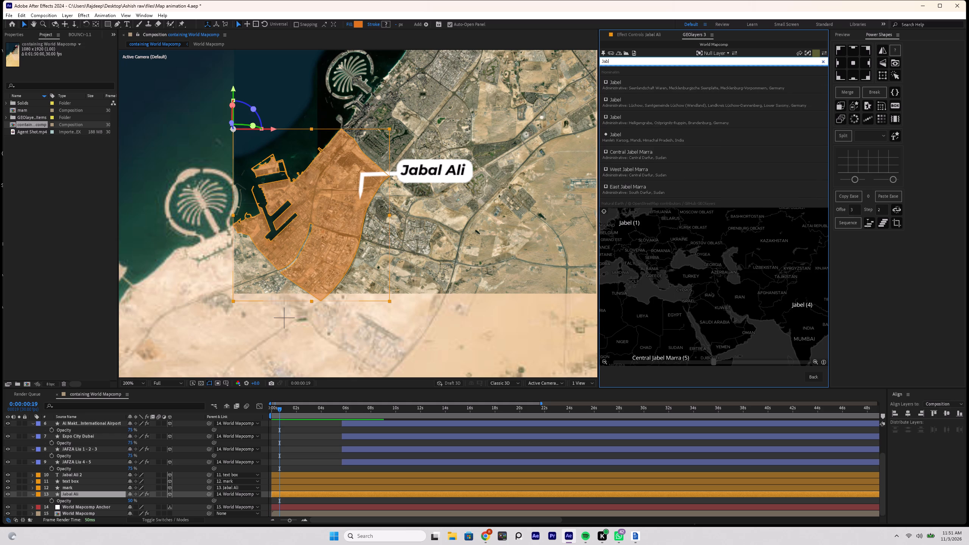
key("a")
key("BackSpace")
key("BackSpace")
key("a")
key("BackSpace")
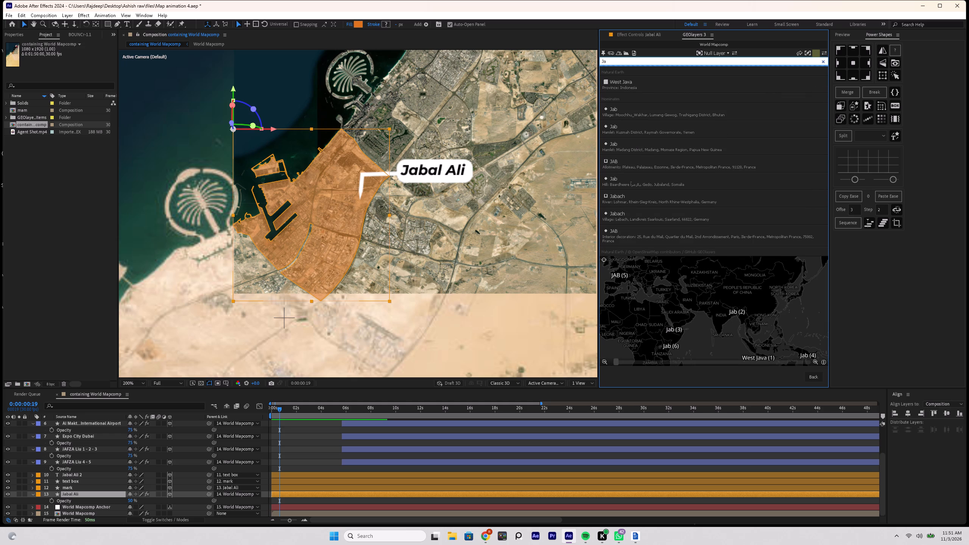
type("bal")
key("space")
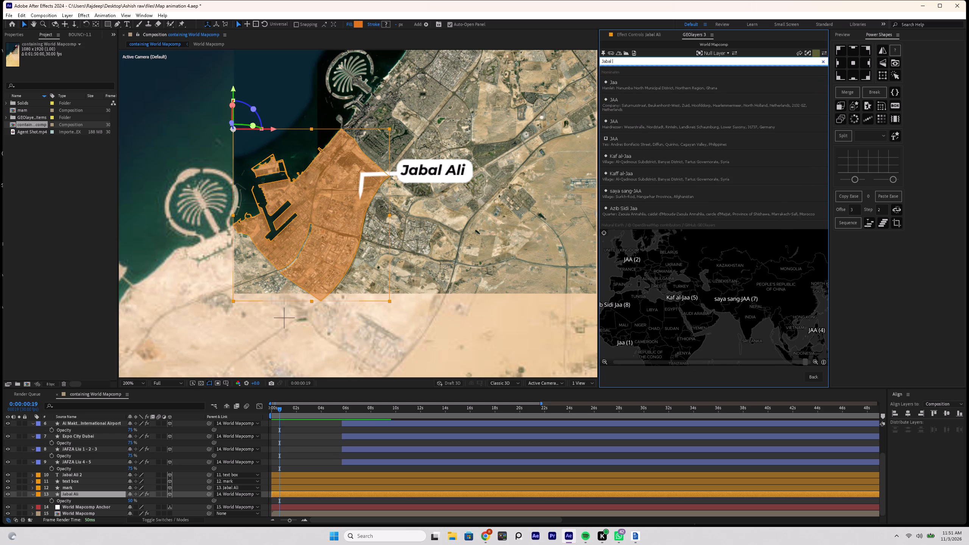
type("l")
key("BackSpace")
type("ali")
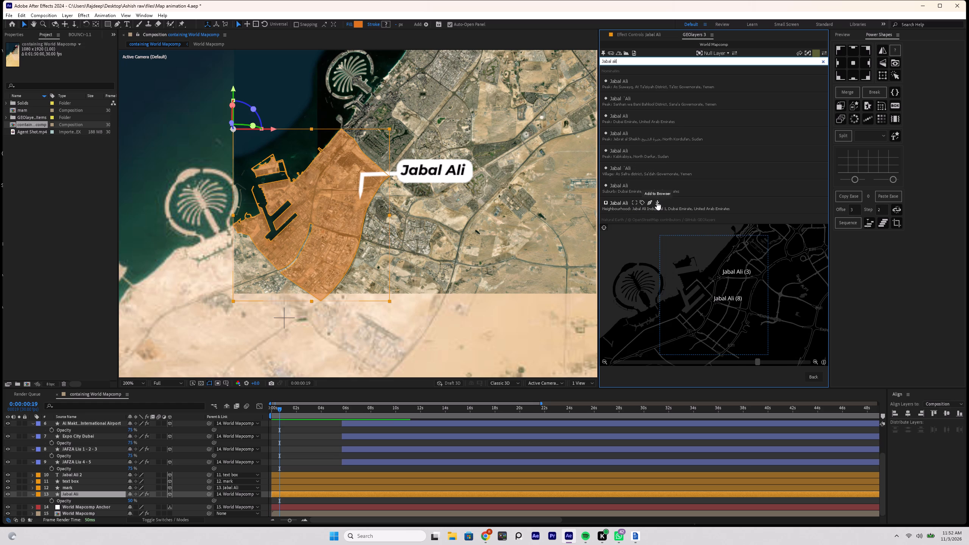
left_click(657, 201)
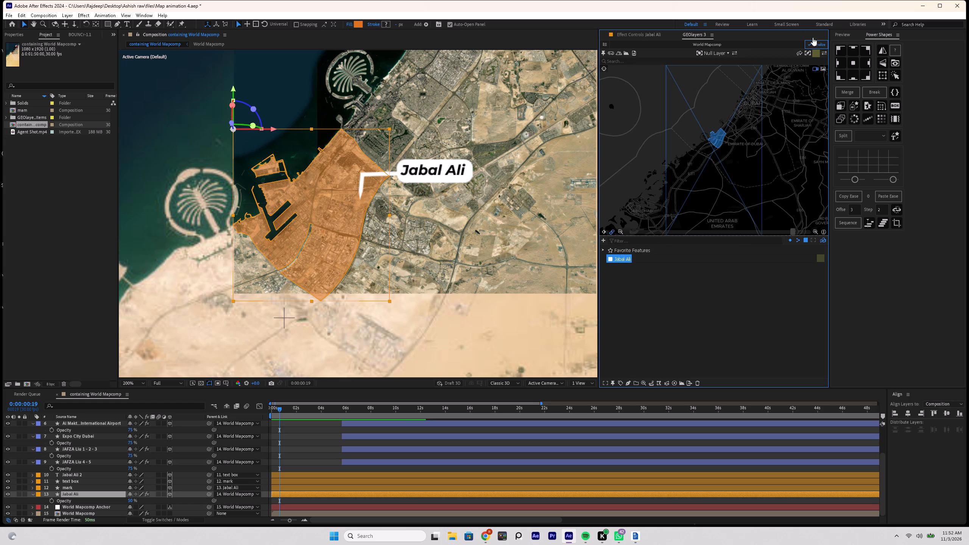
Set the Jabal Ali feature's shape layer style to a white outline without fill.
left_click(818, 56)
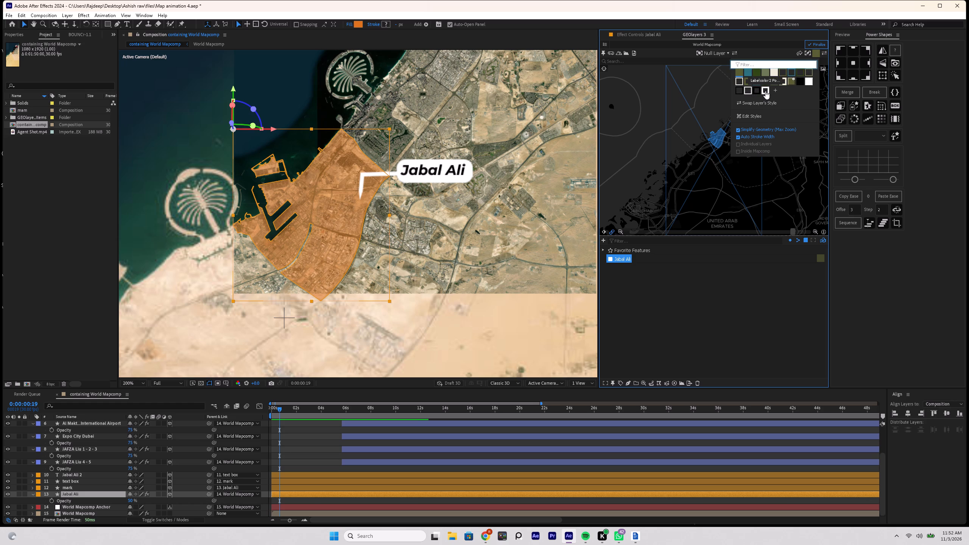
left_click(746, 91)
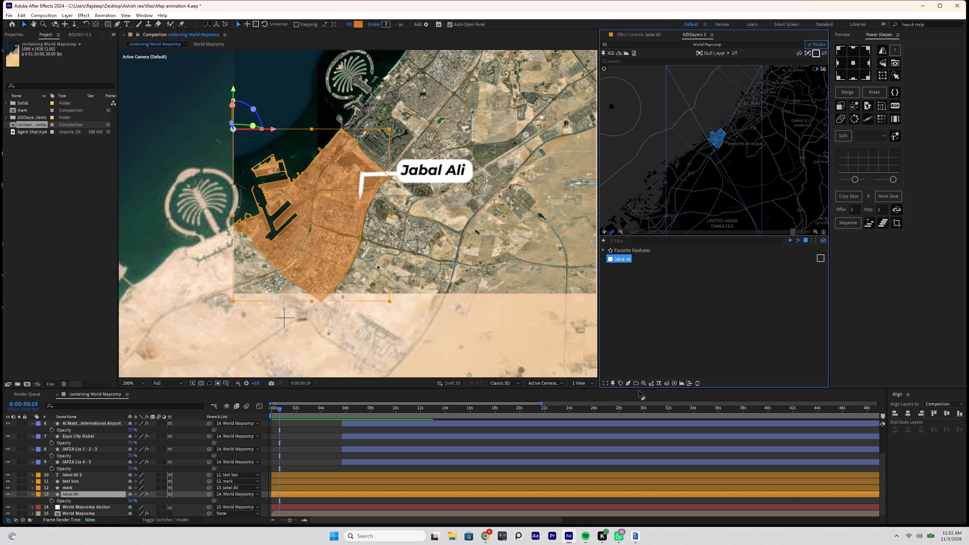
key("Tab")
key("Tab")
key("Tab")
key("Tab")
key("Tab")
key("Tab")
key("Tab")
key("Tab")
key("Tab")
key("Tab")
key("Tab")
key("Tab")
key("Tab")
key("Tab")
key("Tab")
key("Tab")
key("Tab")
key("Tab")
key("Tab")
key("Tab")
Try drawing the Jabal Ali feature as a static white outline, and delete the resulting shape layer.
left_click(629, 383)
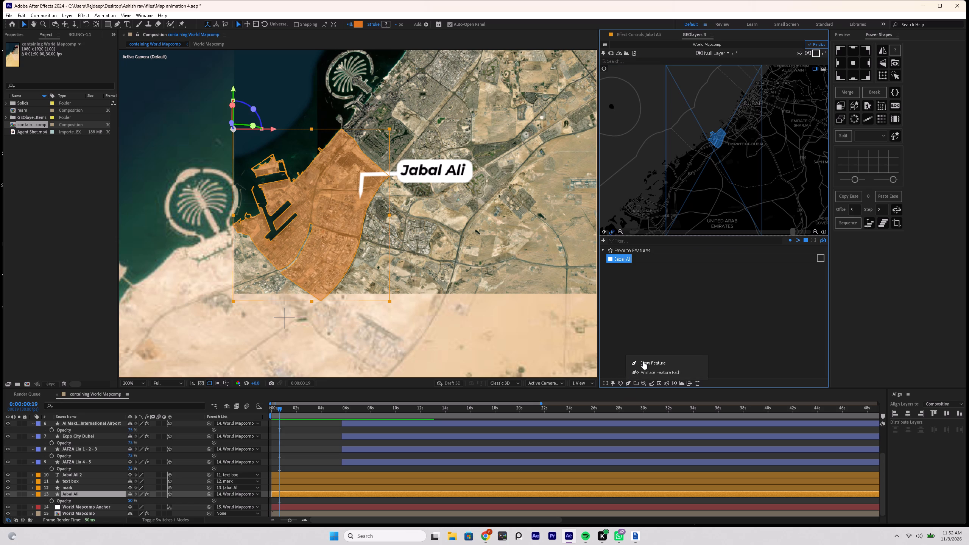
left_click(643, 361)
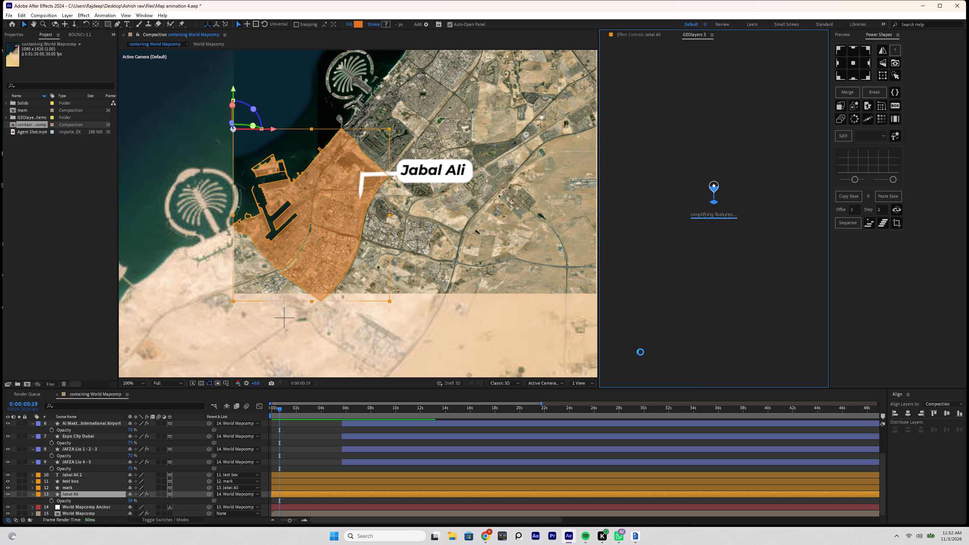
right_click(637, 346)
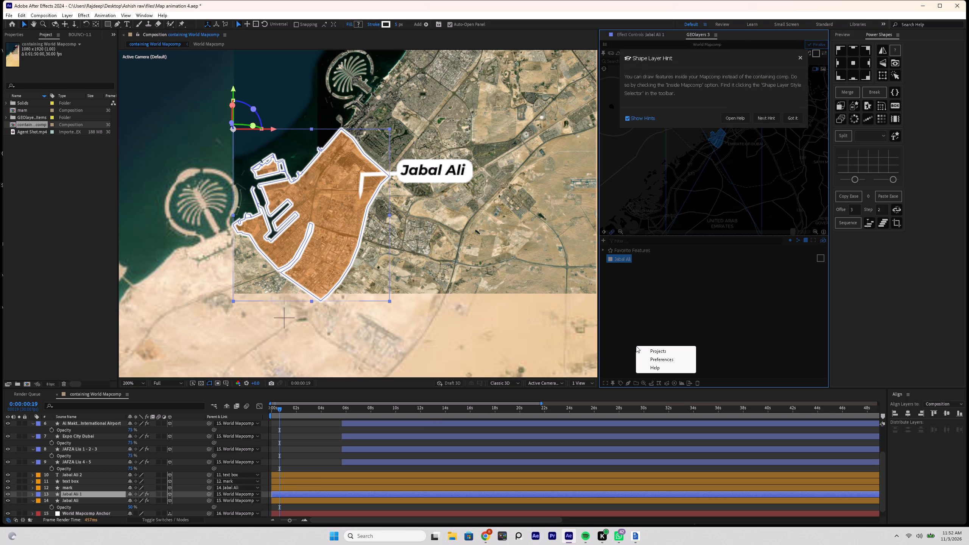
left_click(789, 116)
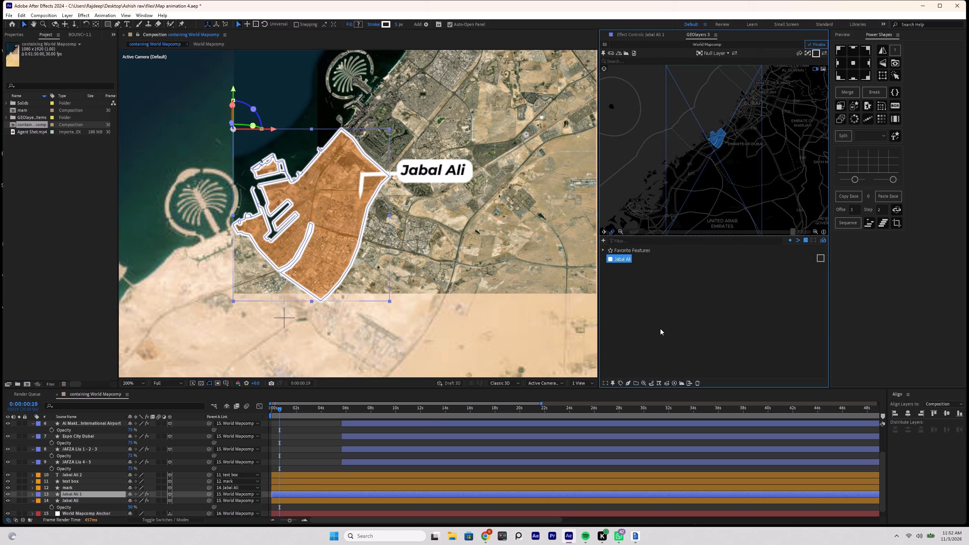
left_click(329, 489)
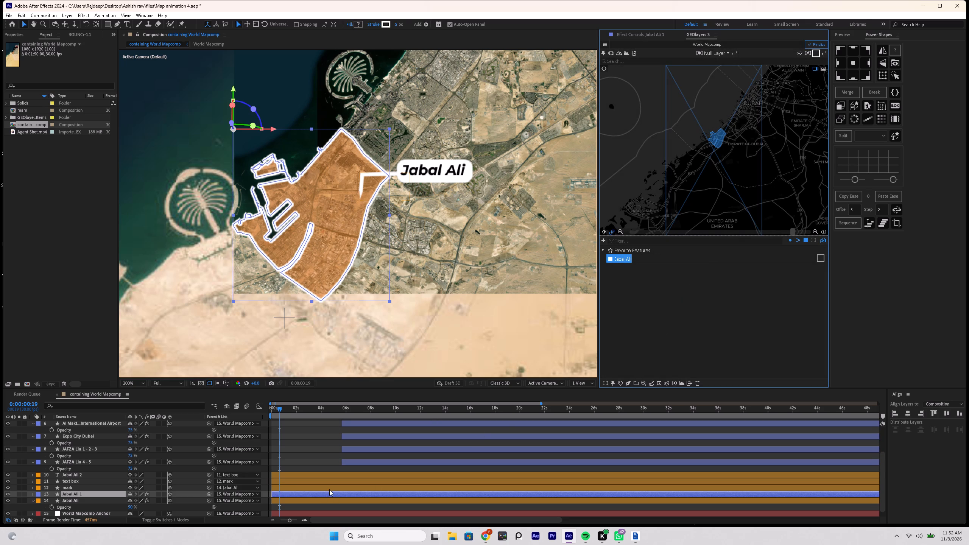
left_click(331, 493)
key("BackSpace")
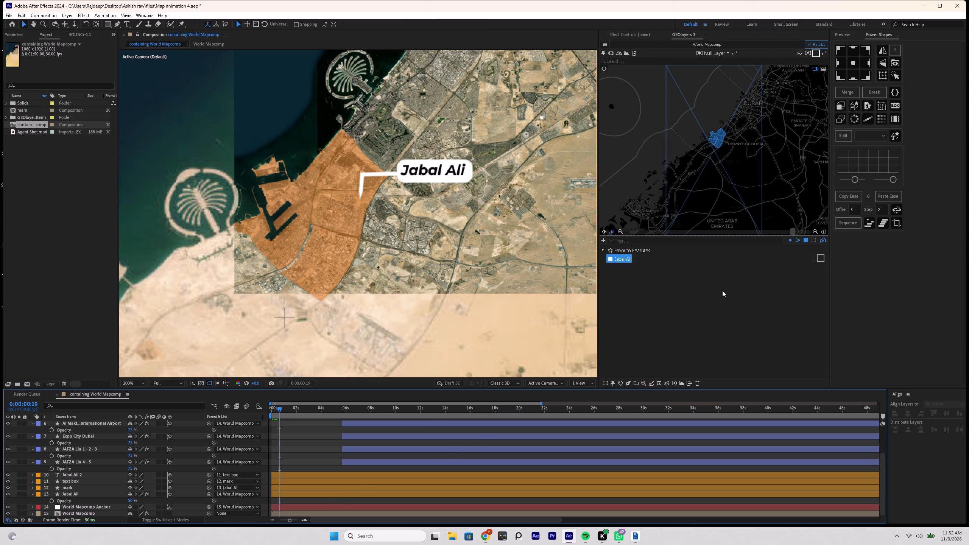
Create an Animate Feature Path outline for the Jabal Ali feature at 0:00:00:19 with a shortened animation duration.
left_click(627, 381)
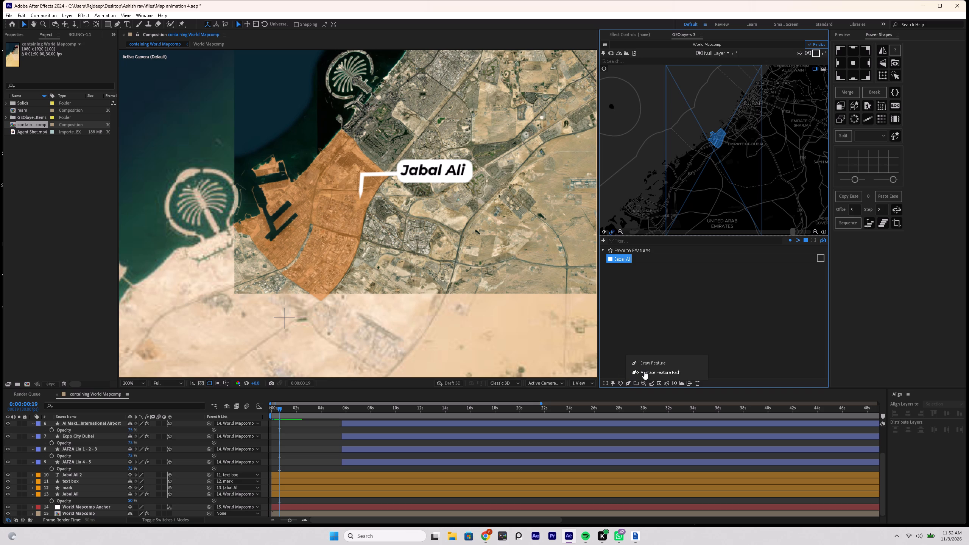
left_click(644, 372)
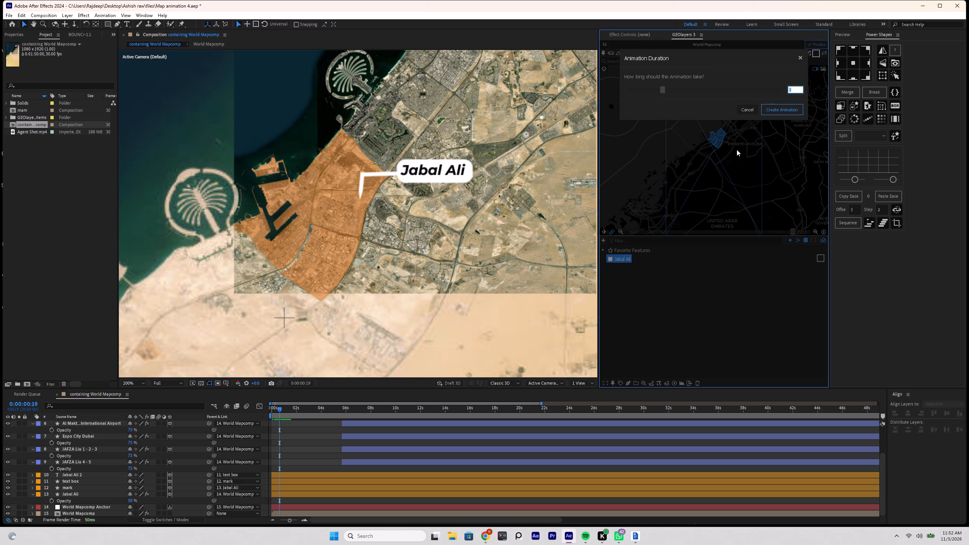
left_click_drag(662, 89, 622, 102)
left_click_drag(622, 102, 635, 101)
left_click(788, 108)
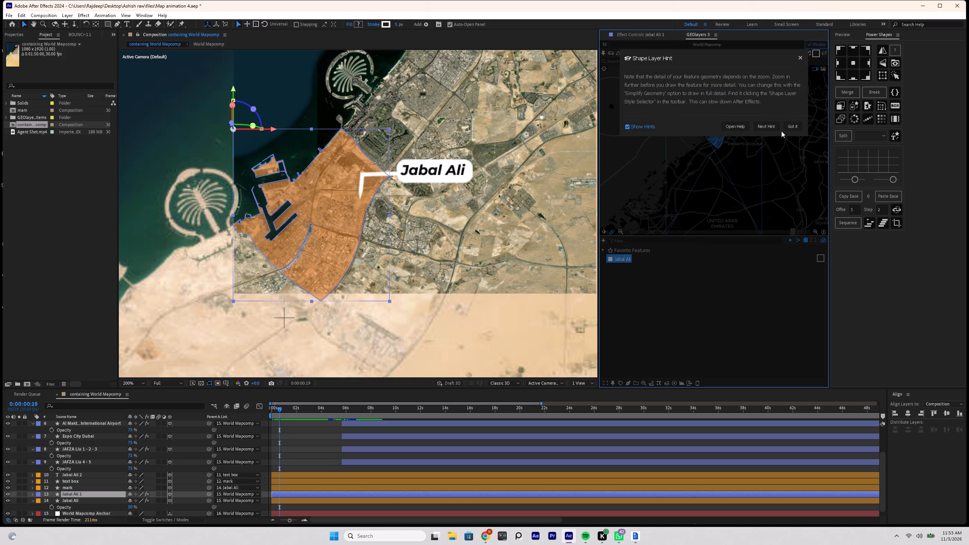
left_click(795, 128)
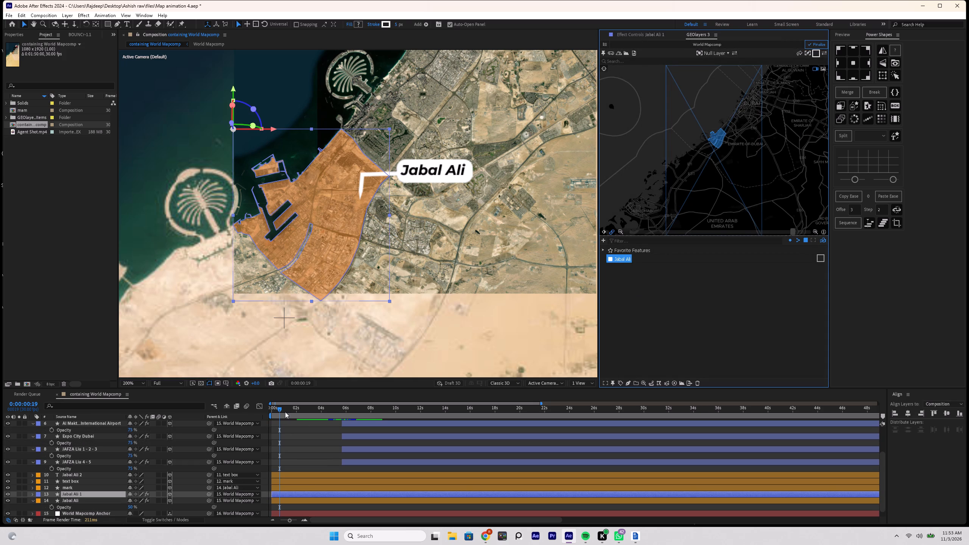
Preview the Jabal Ali outline animation from the start of the composition to 0:00:02:21.
left_click_drag(282, 412, 249, 422)
key("space")
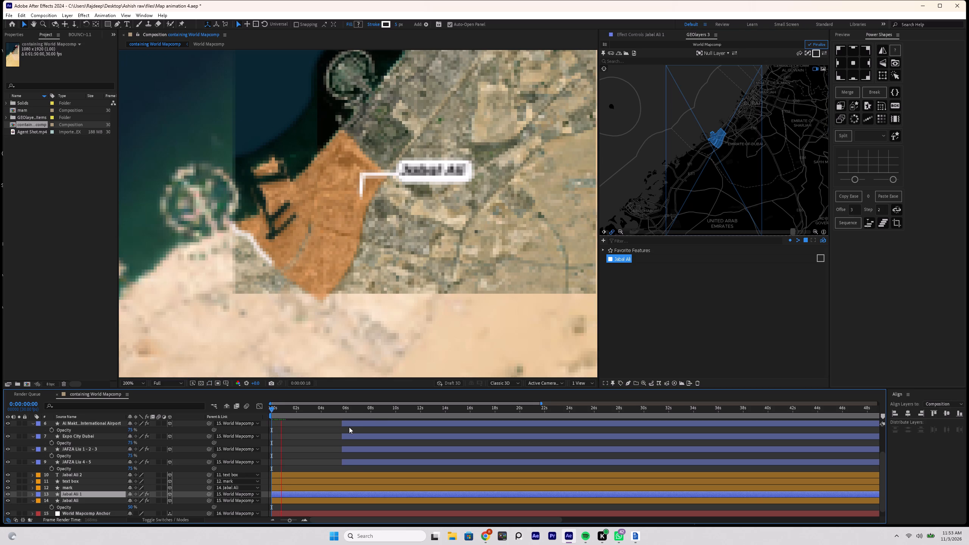
key("space")
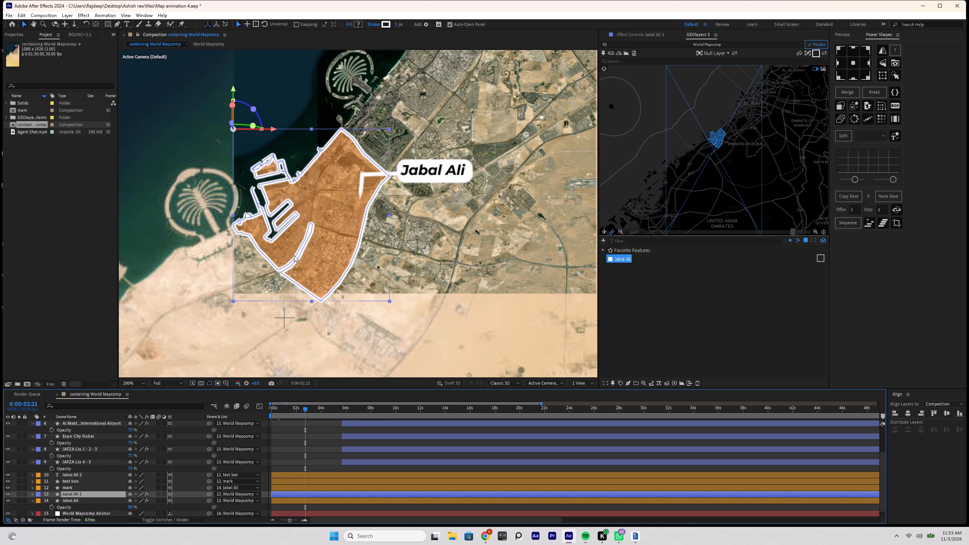
Set the stroke width of the animated white Jabal Ali outline layer to 2 px.
scroll(285, 256, "up", 1)
scroll(285, 256, "down", 1)
scroll(318, 448, "down", 1)
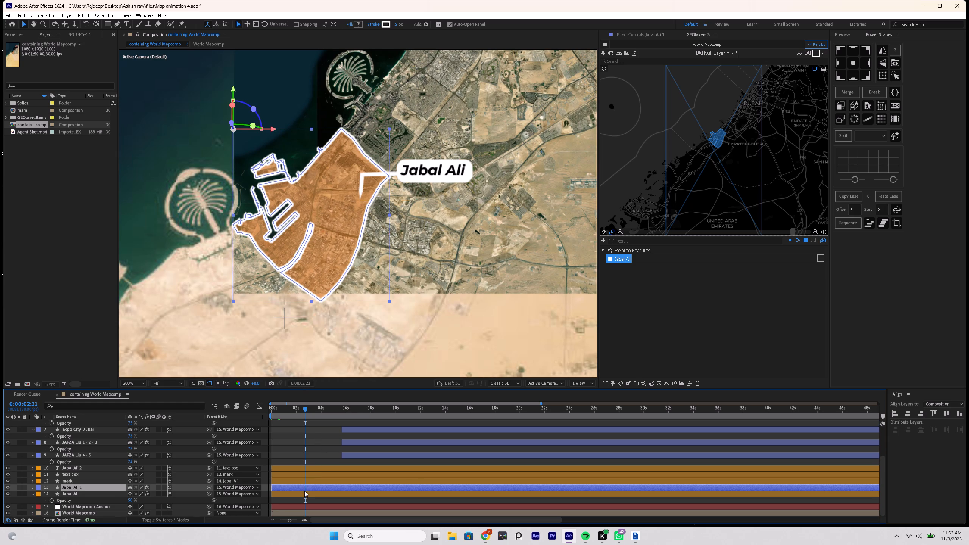
left_click(304, 494)
left_click(303, 485)
left_click(398, 27)
key("2")
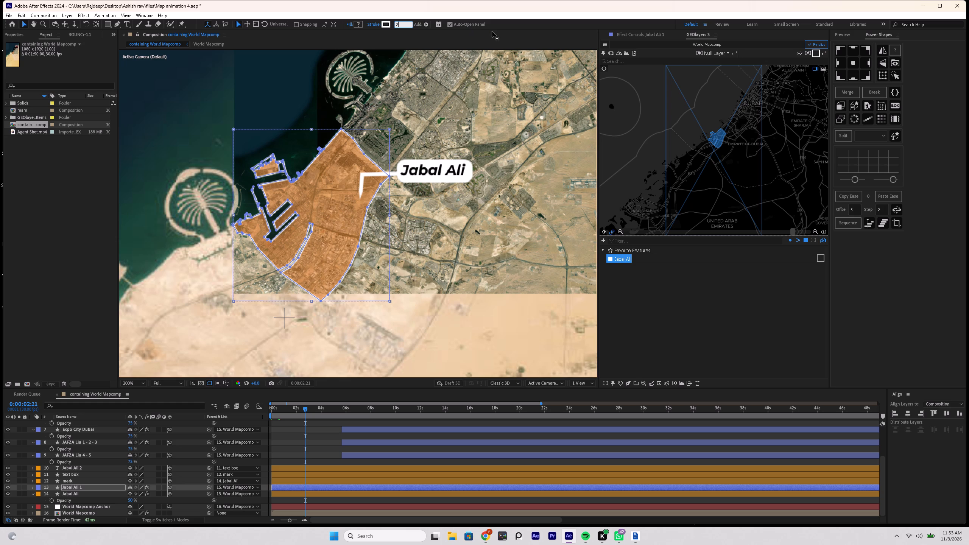
left_click(307, 349)
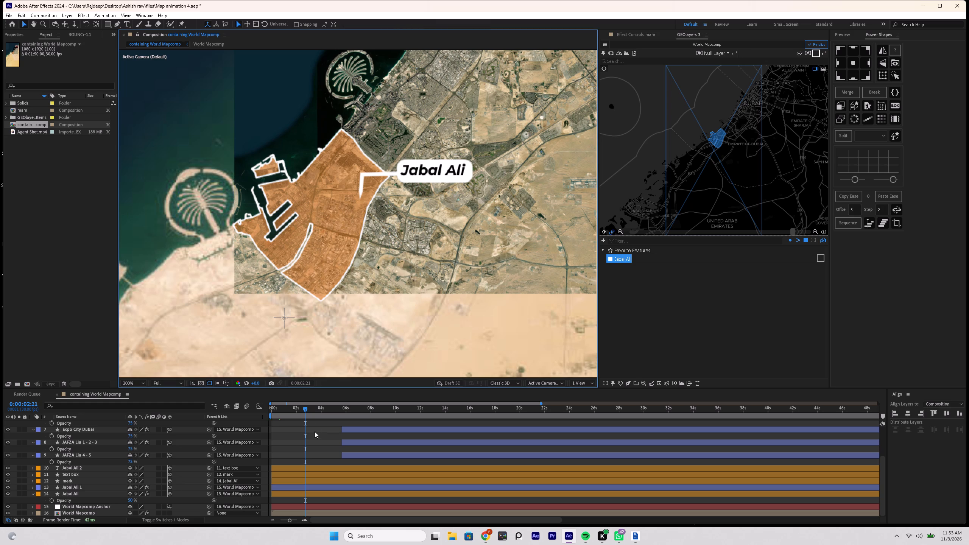
Delete the orange-filled Jabal Ali shape layer, keeping the white outline, mark and text layers.
scroll(319, 446, "down", 1)
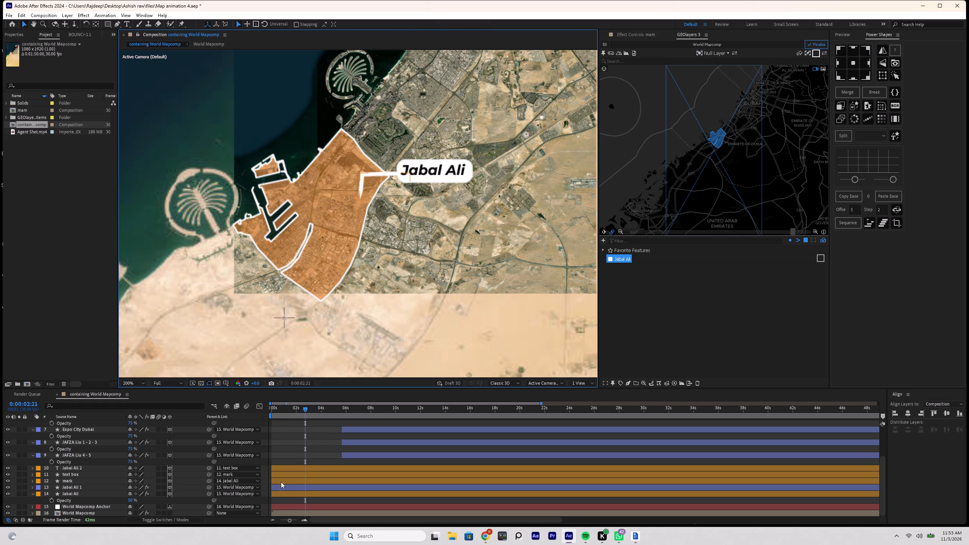
left_click(287, 482)
left_click(287, 493)
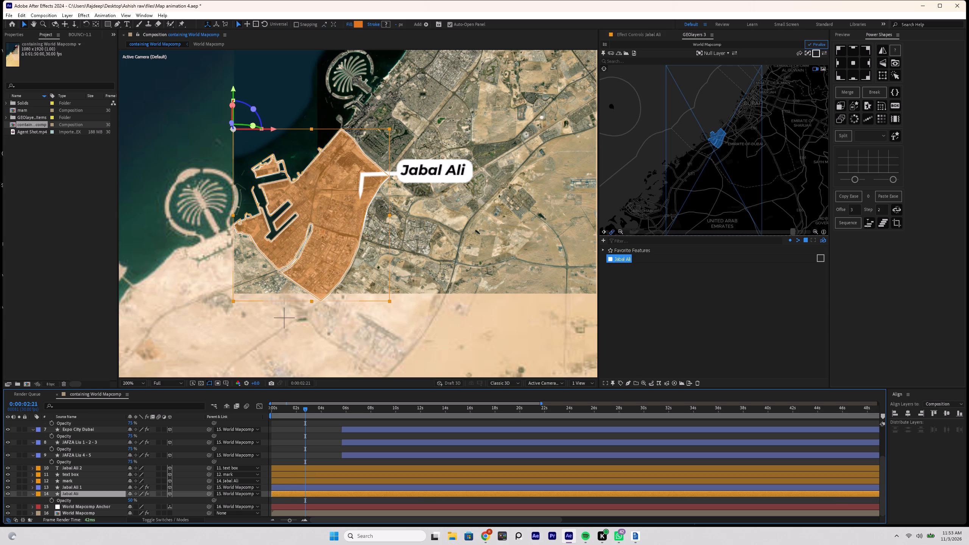
left_click(285, 484)
left_click(292, 483)
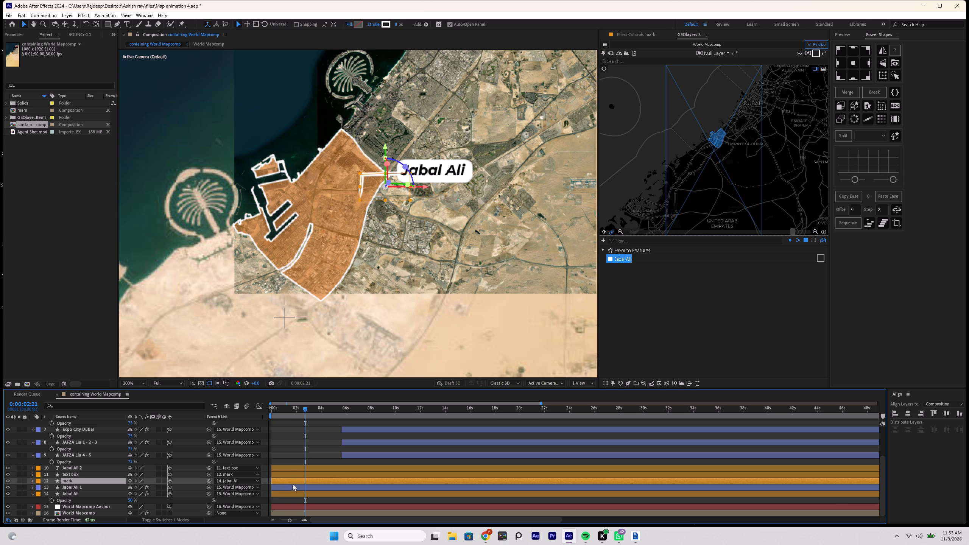
left_click(294, 488)
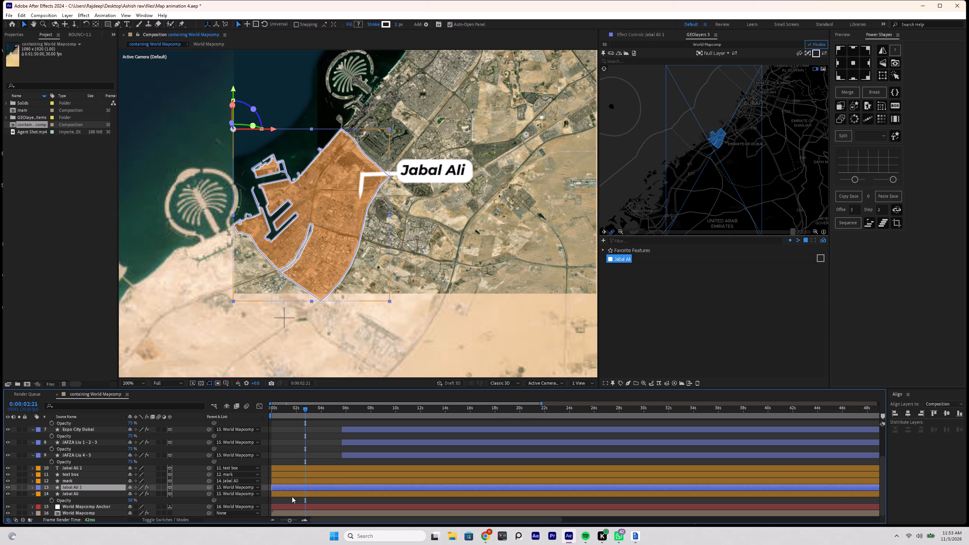
left_click(292, 497)
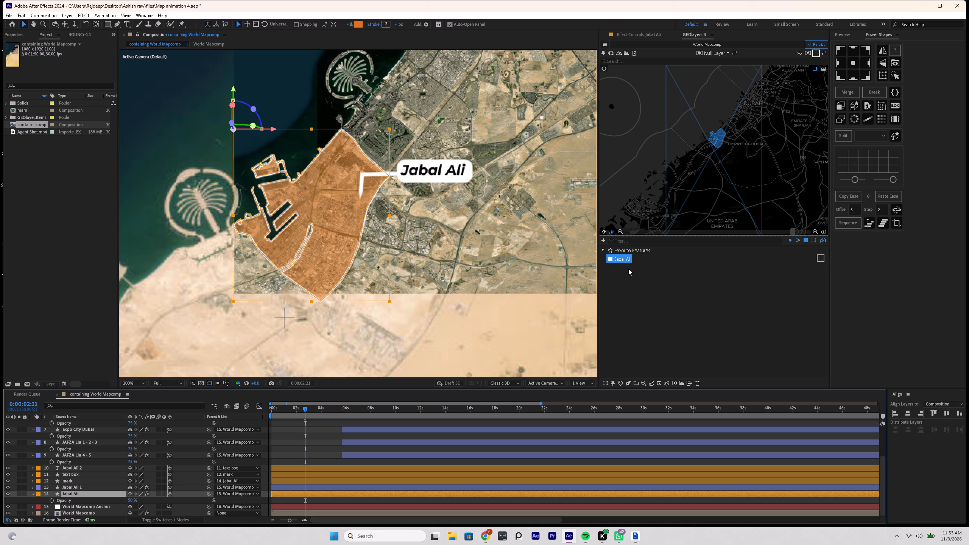
key("BackSpace")
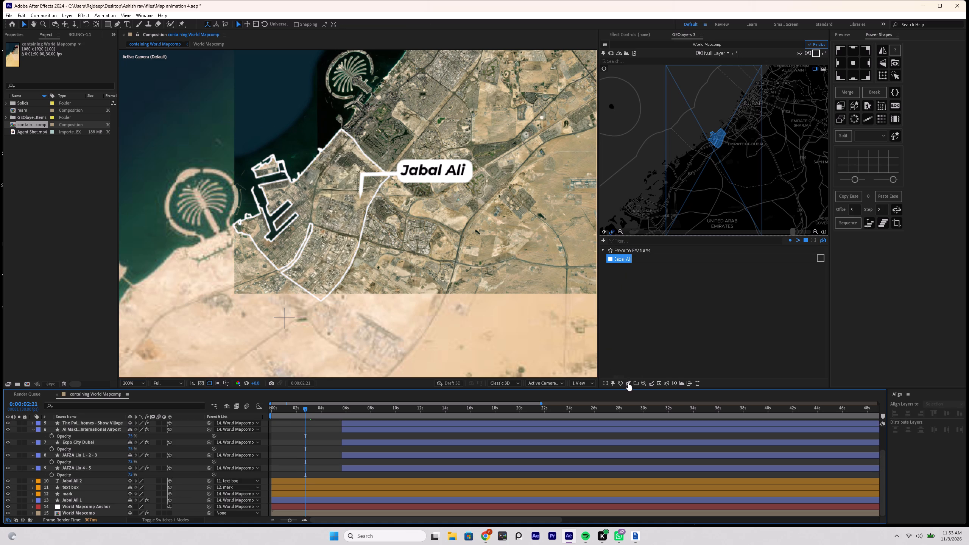
Give the Jabal Ali feature the solid teal fill style and create an Animate Feature Path layer at 0:00:02:21 with the default duration.
left_click(815, 57)
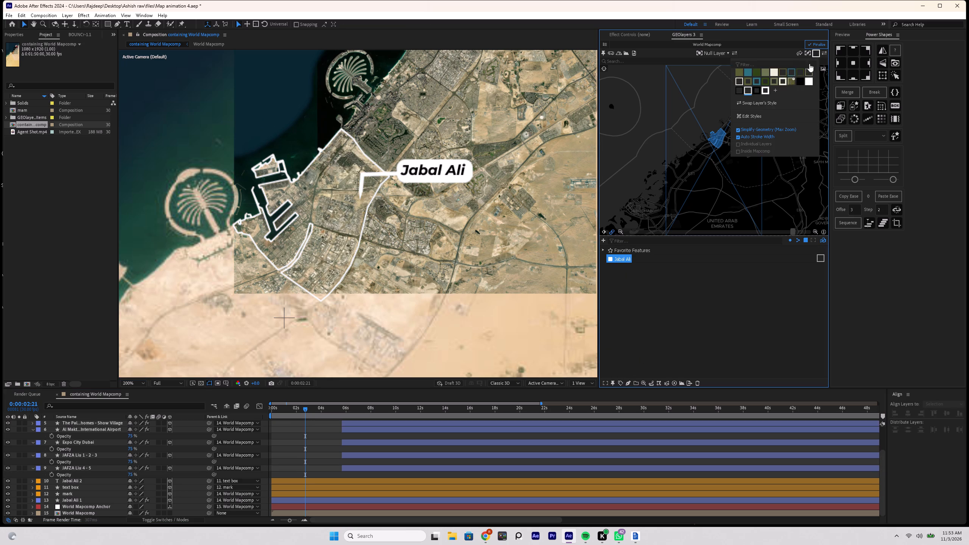
left_click(749, 72)
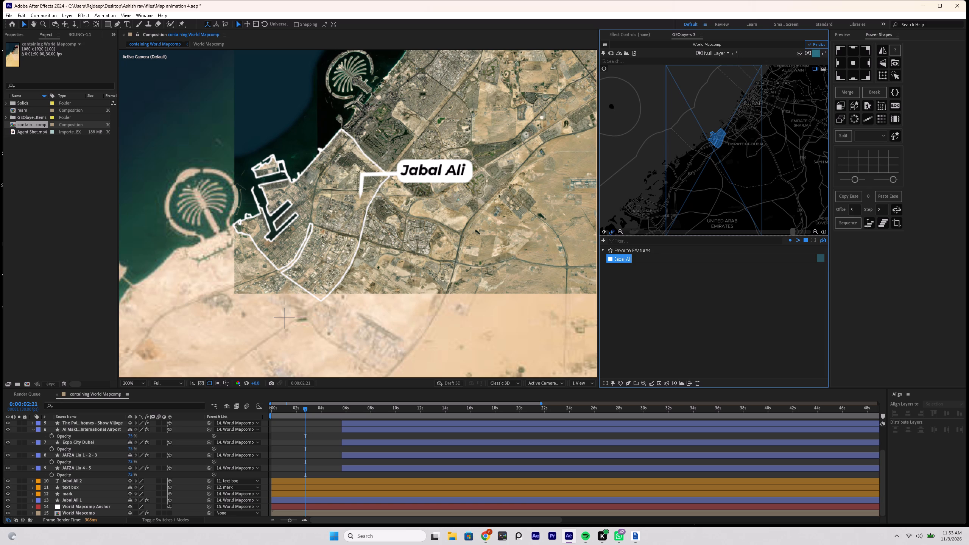
left_click(626, 381)
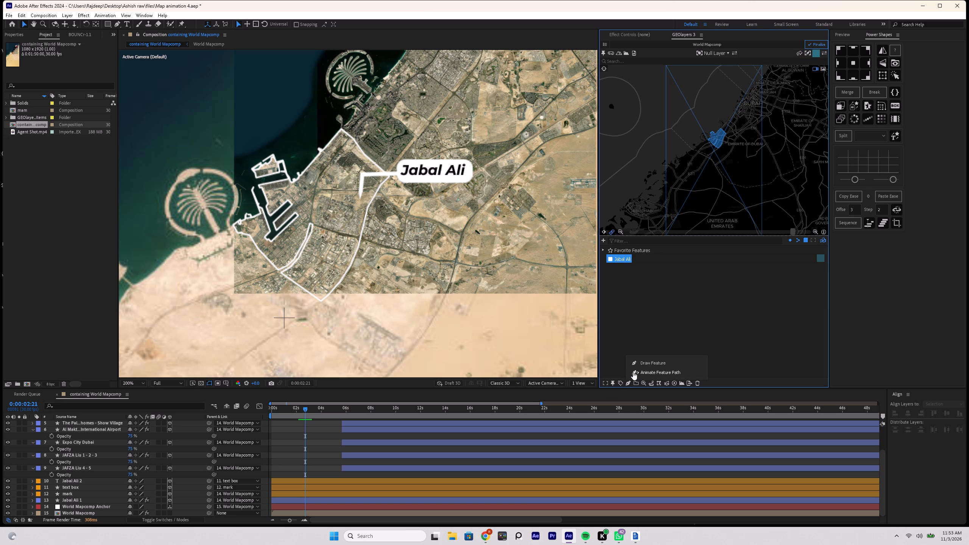
left_click(634, 371)
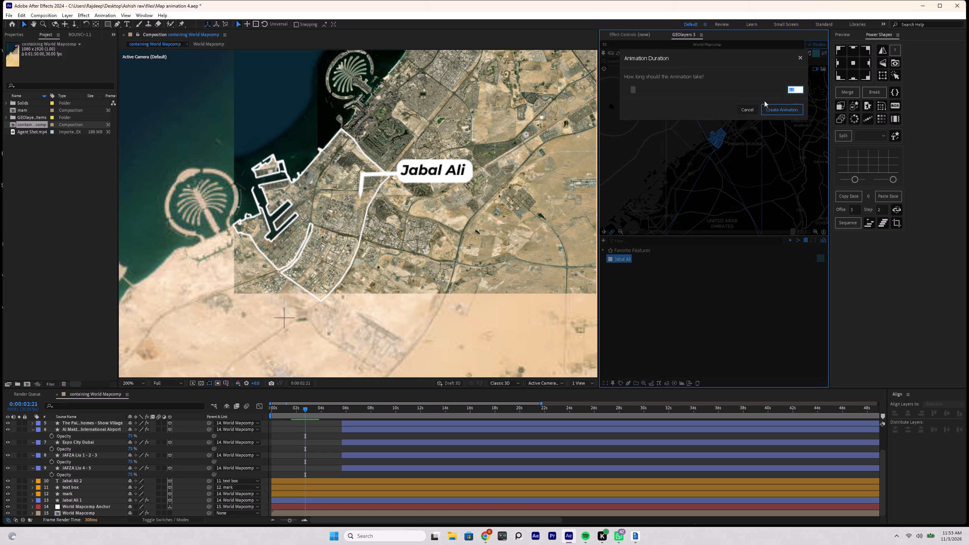
left_click(779, 111)
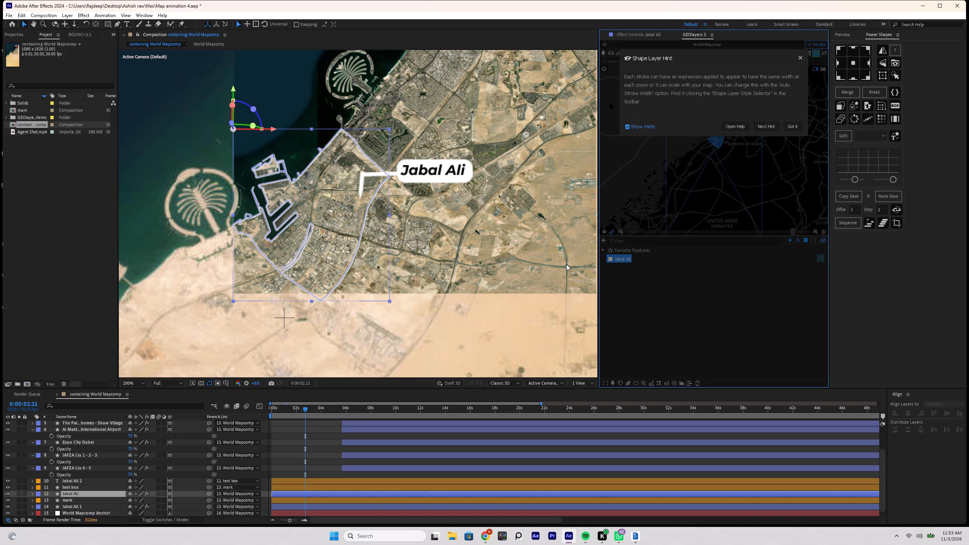
left_click(788, 123)
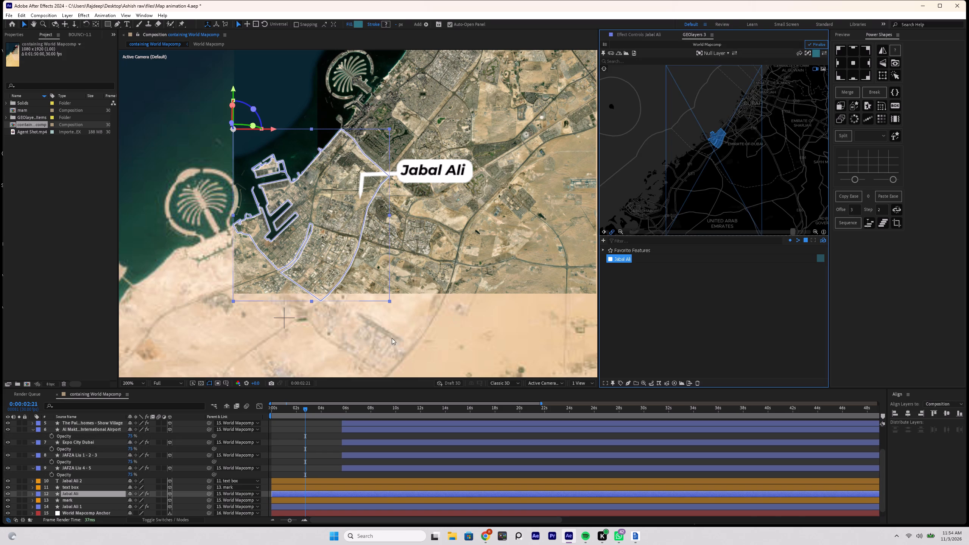
Preview the teal Jabal Ali fill animation from the start of the composition to 0:00:04:15.
left_click_drag(280, 412, 235, 415)
key("space")
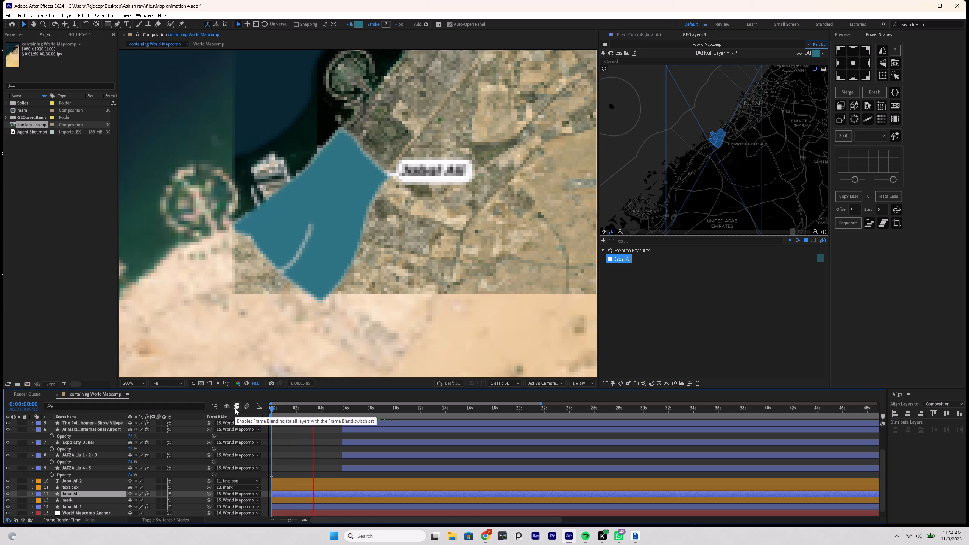
key("space")
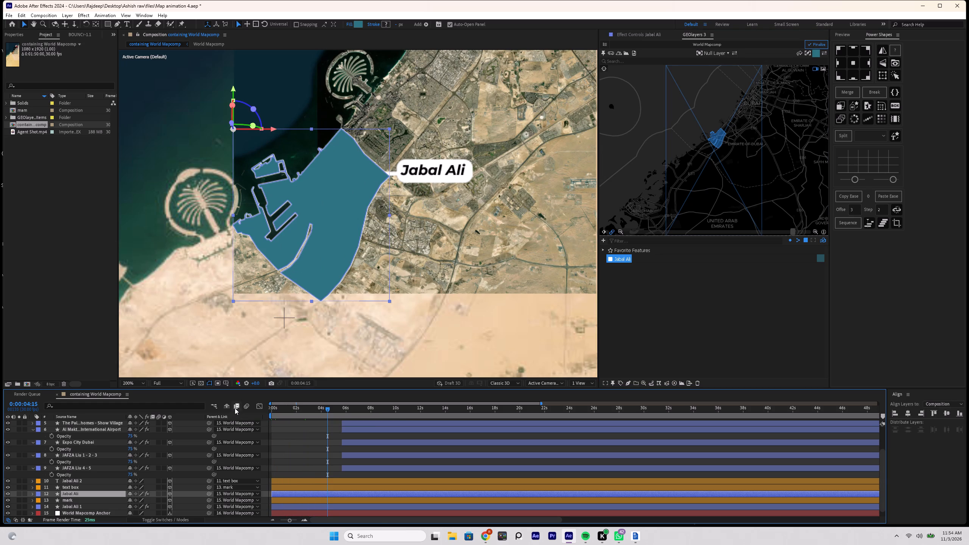
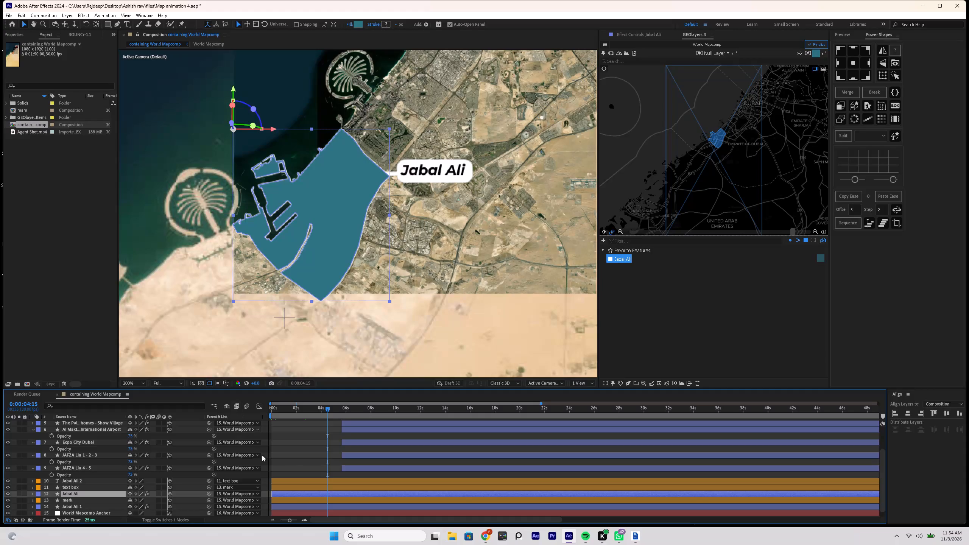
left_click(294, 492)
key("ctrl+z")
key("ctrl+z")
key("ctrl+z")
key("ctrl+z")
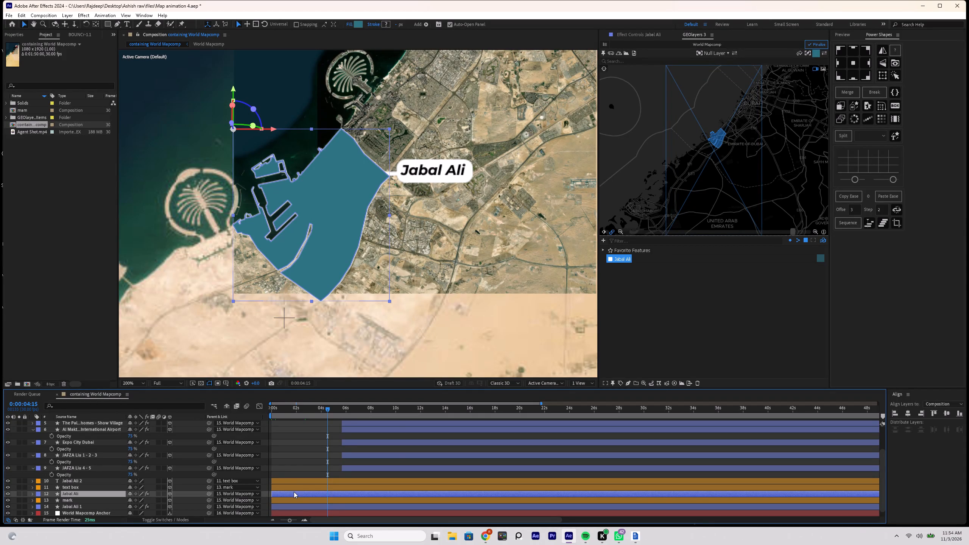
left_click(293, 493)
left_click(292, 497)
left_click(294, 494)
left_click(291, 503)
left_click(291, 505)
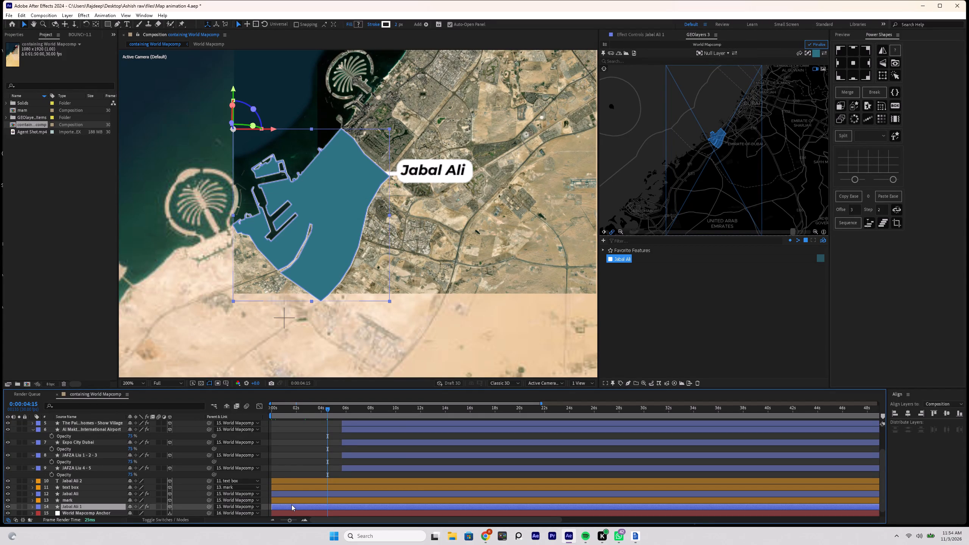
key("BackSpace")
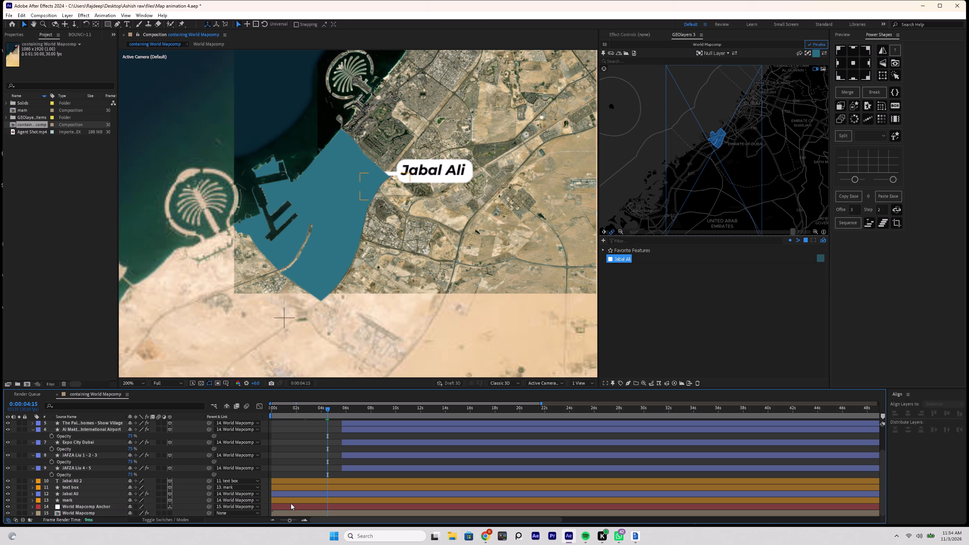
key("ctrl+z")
Delete the teal animated Jabal Ali fill layer, keeping the white animated outline layer.
left_click(293, 495)
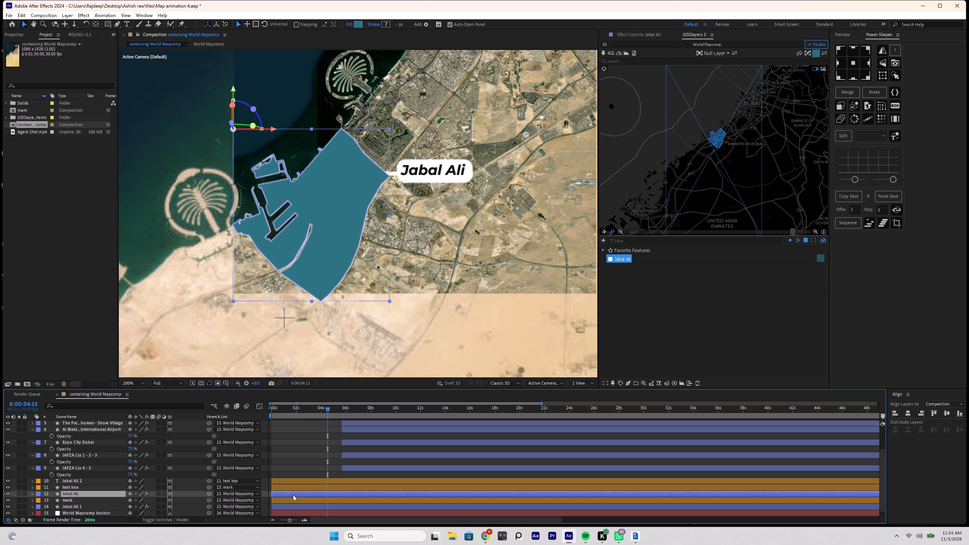
key("BackSpace")
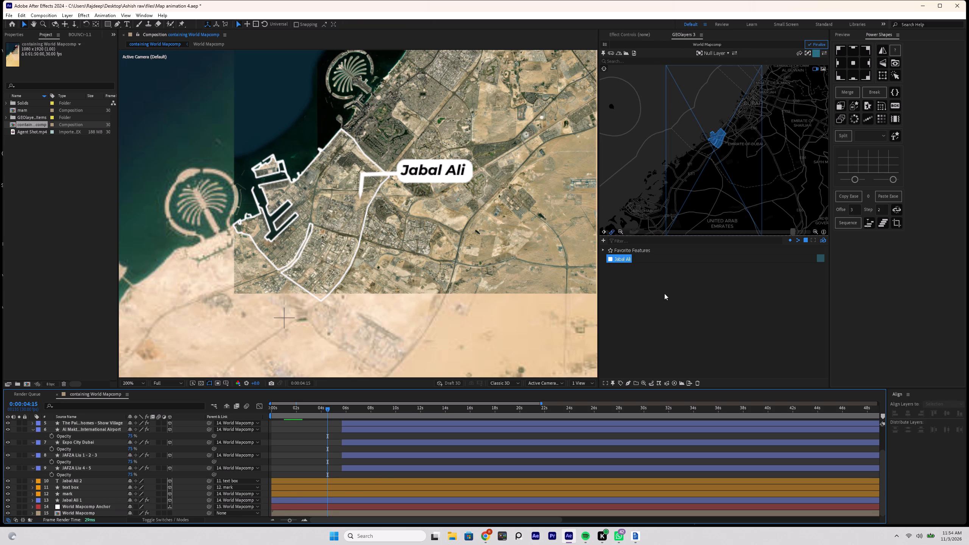
Create a static teal Jabal Ali shape layer from the feature with Draw Feature.
left_click(630, 382)
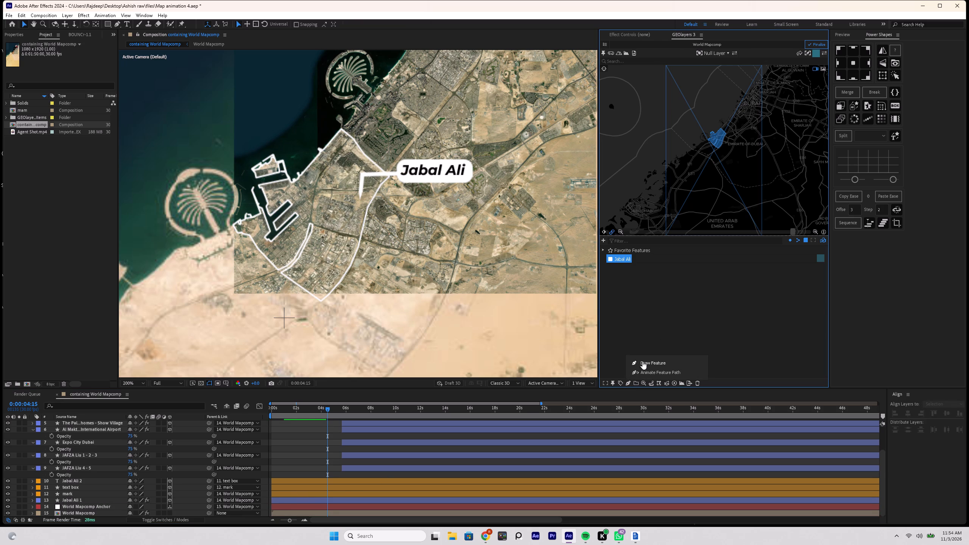
left_click(642, 361)
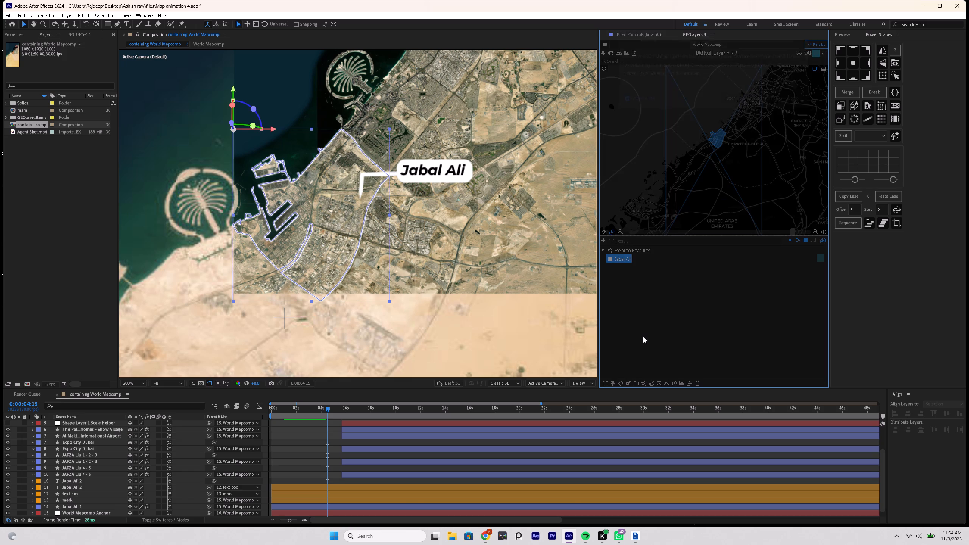
left_click(791, 117)
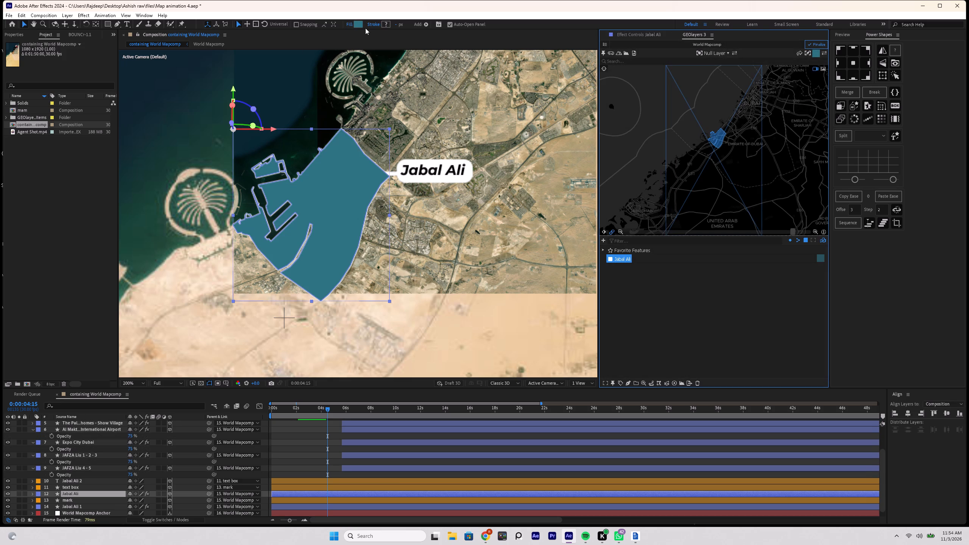
Change the fill colour of the drawn Jabal Ali shape layer to orange CE9220.
left_click(359, 19)
left_click(359, 22)
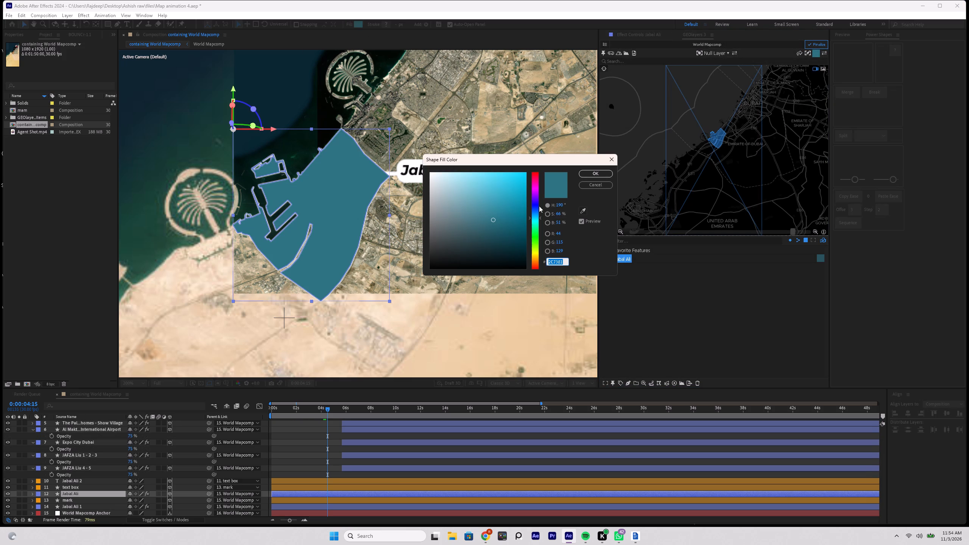
left_click_drag(533, 254, 533, 258)
left_click_drag(537, 262, 536, 258)
left_click_drag(503, 229, 511, 191)
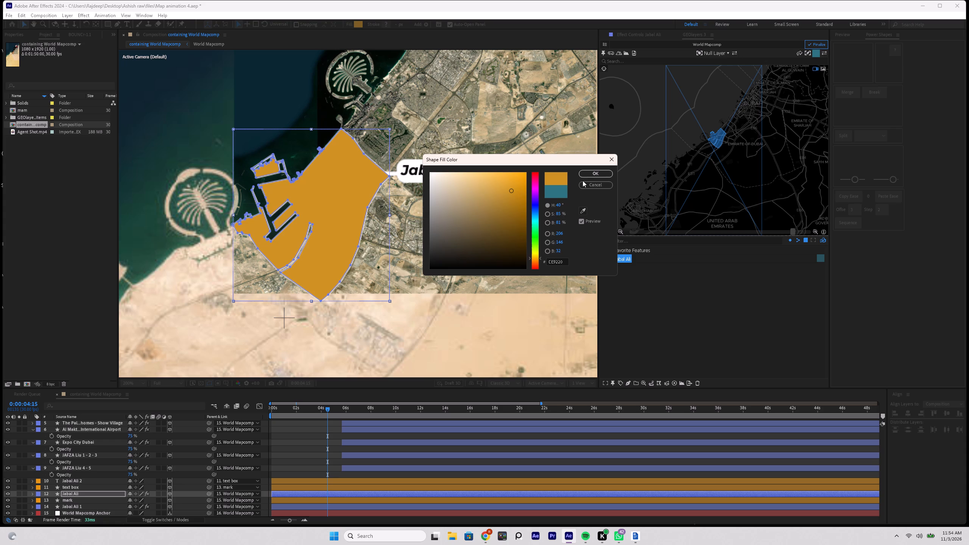
left_click(590, 175)
Set the opacity of the orange Jabal Ali fill layer to 50%.
left_click(79, 496)
key("t")
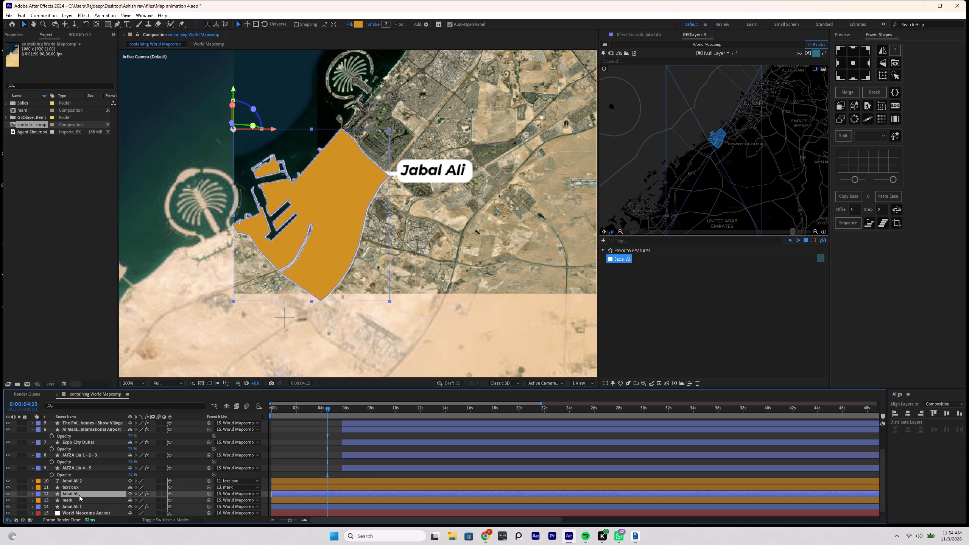
left_click(132, 501)
key("5")
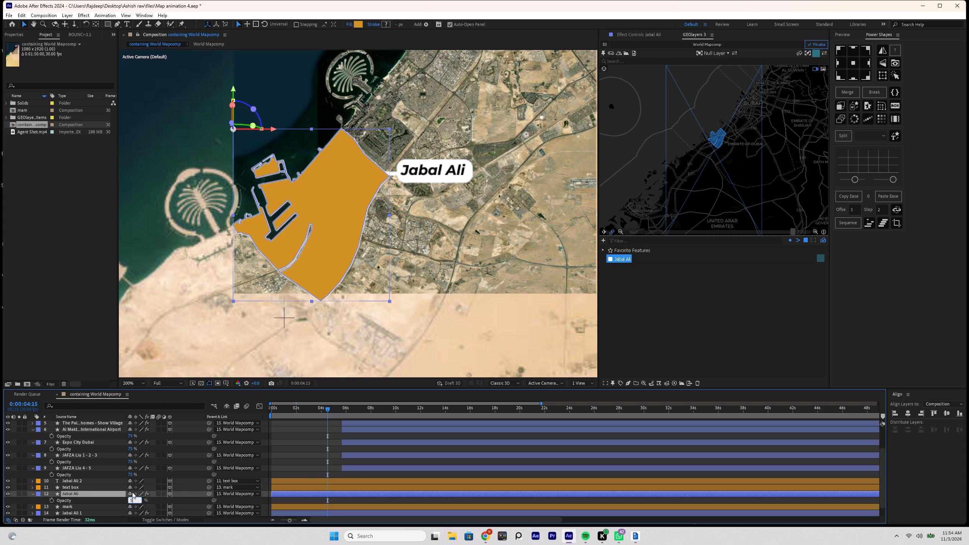
key("0")
left_click(163, 500)
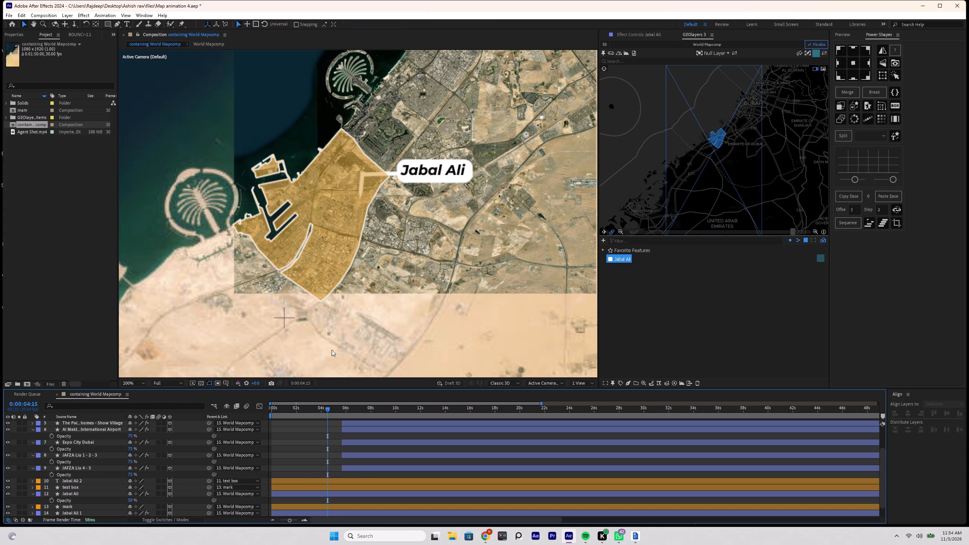
Give the Jabal Ali fill and outline layers the Orange label colour.
scroll(326, 480, "down", 2)
left_click(319, 500)
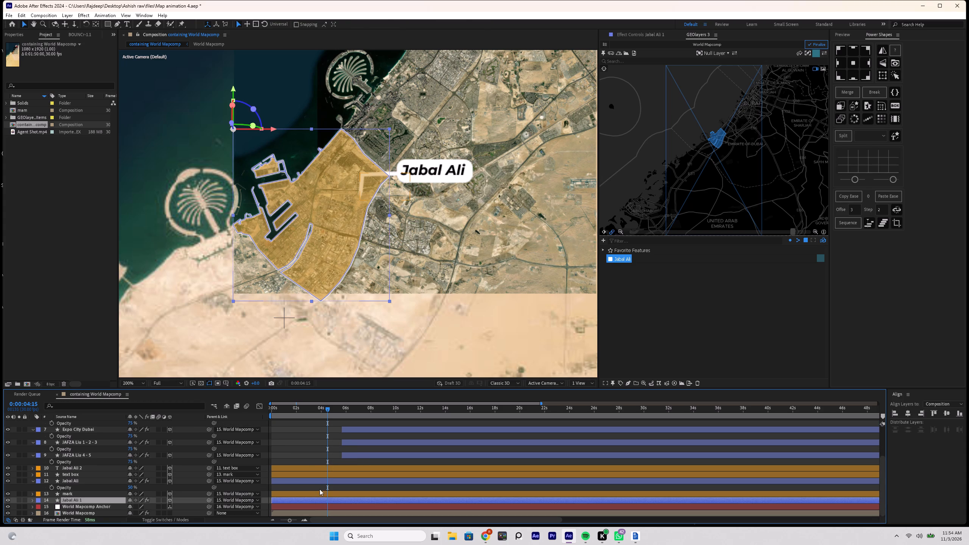
left_click(321, 479, "ctrl")
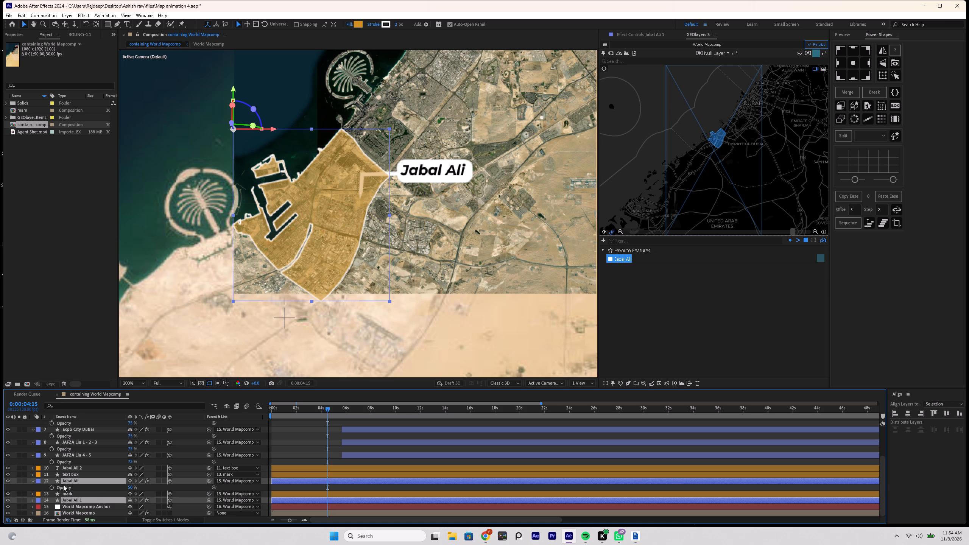
left_click(39, 481)
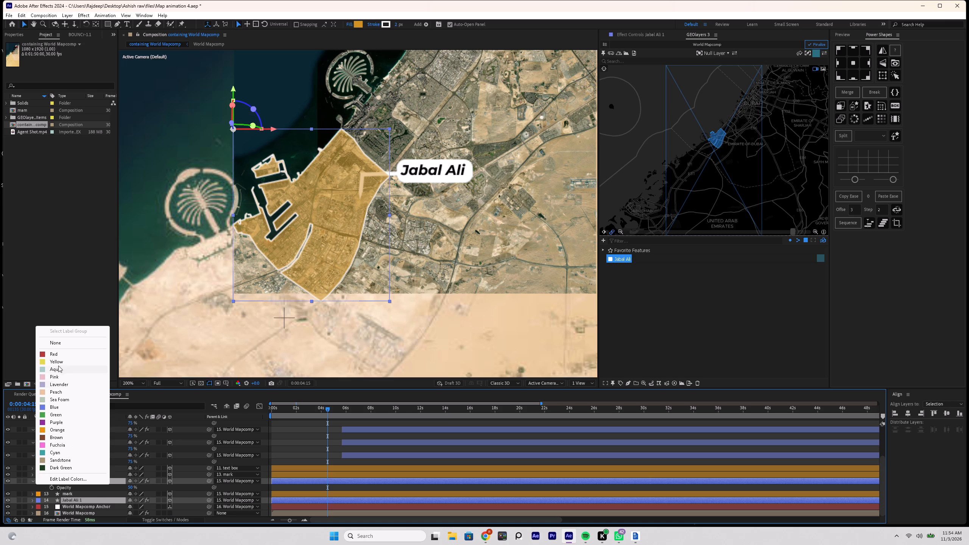
left_click(62, 427)
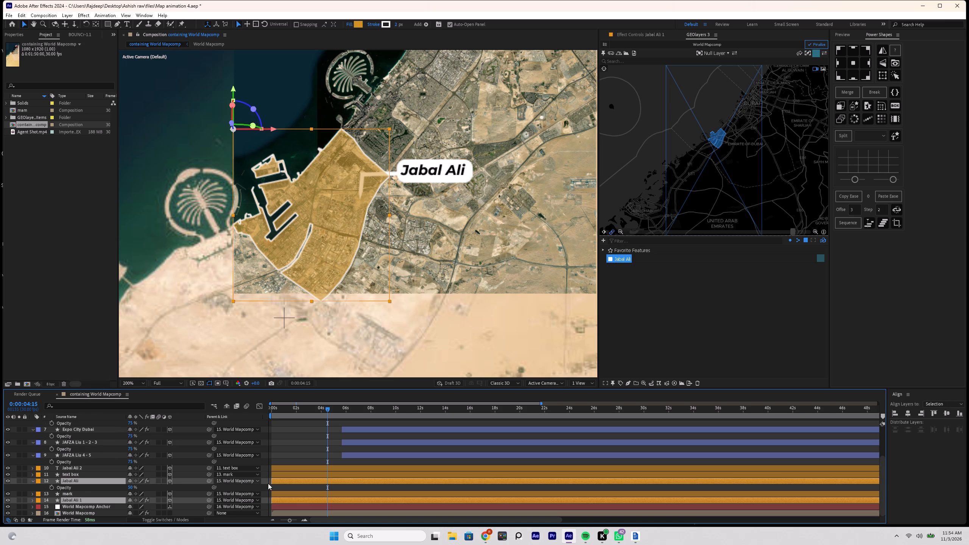
Reveal the keyframes of all the Jabal Ali layers and preview the outline animation from the start of the composition.
left_click(294, 488)
left_click(295, 468)
left_click(292, 500, "shift")
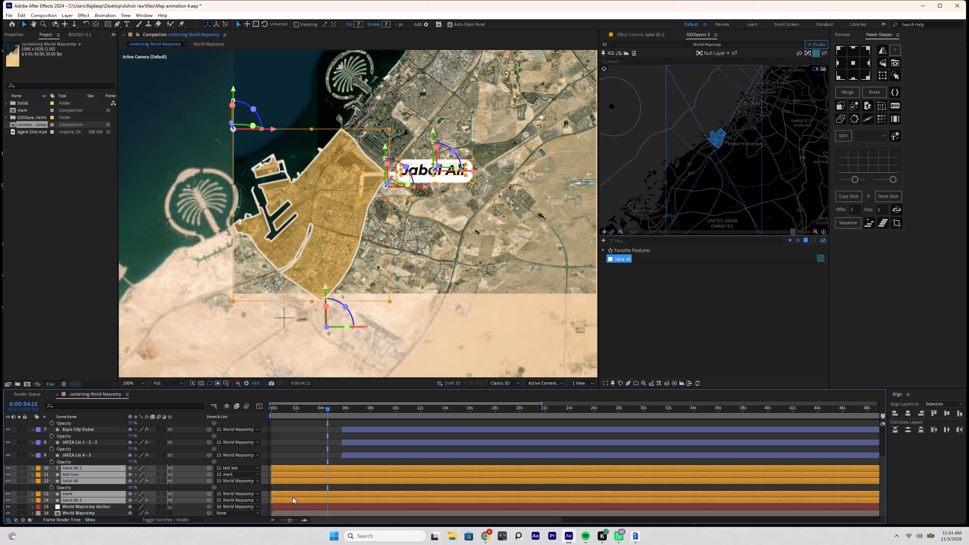
key("u")
left_click(292, 451)
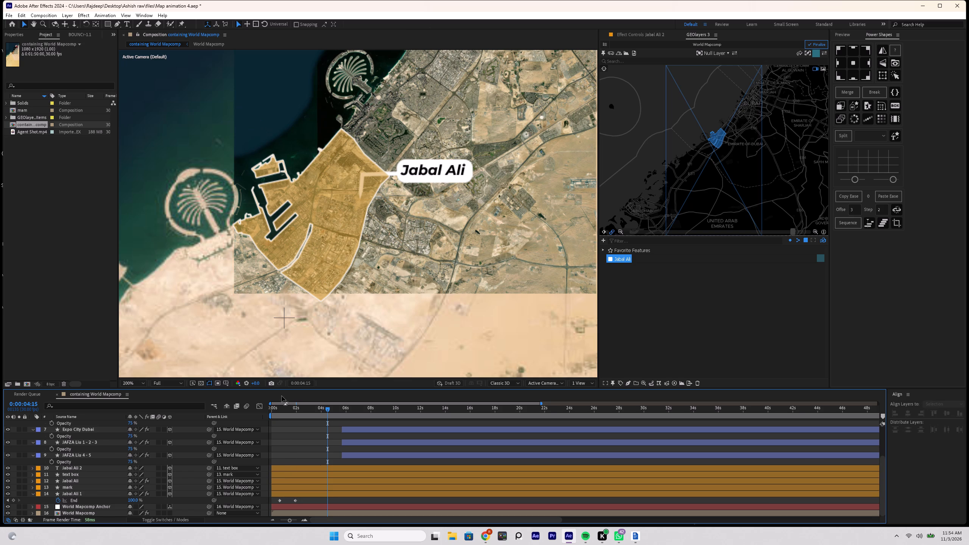
left_click_drag(281, 410, 201, 443)
key("space")
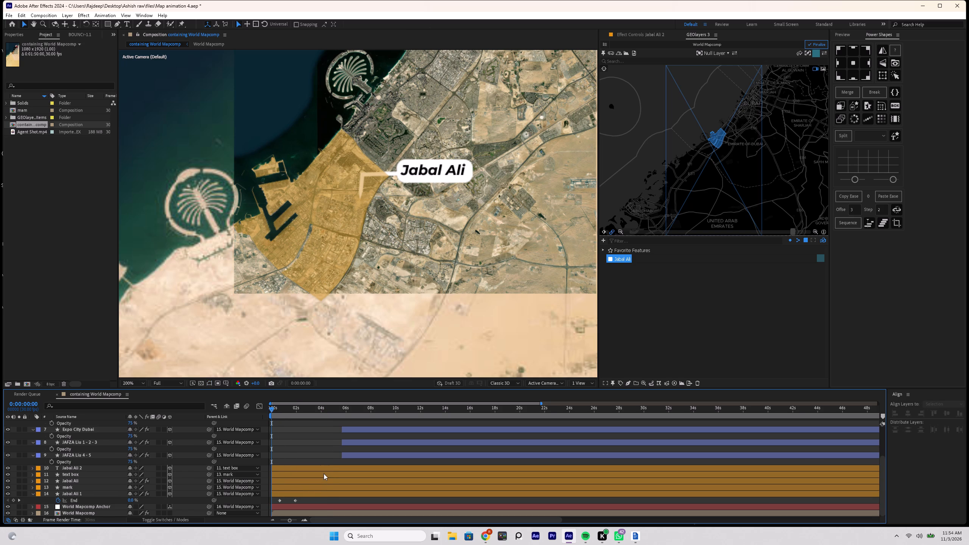
key("space")
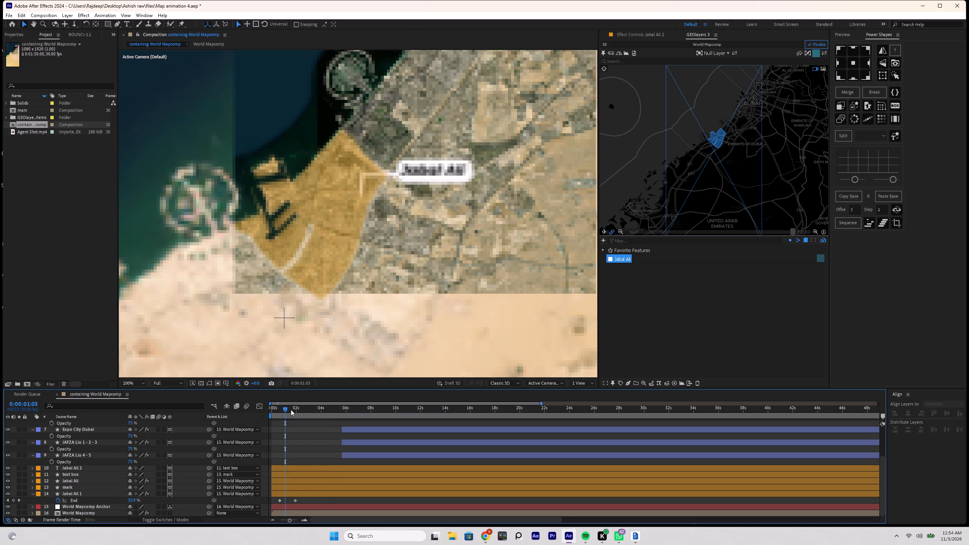
left_click_drag(291, 410, 240, 420)
key("space")
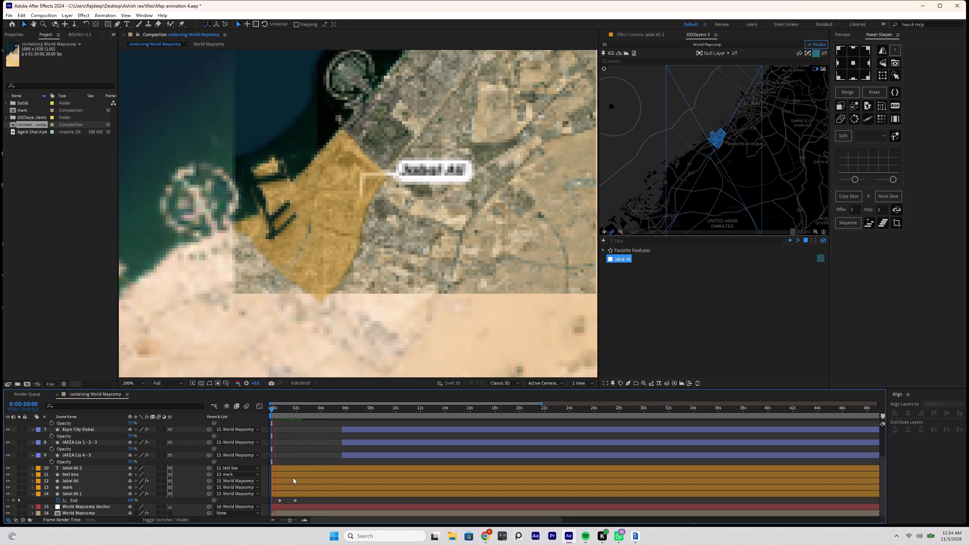
key("space")
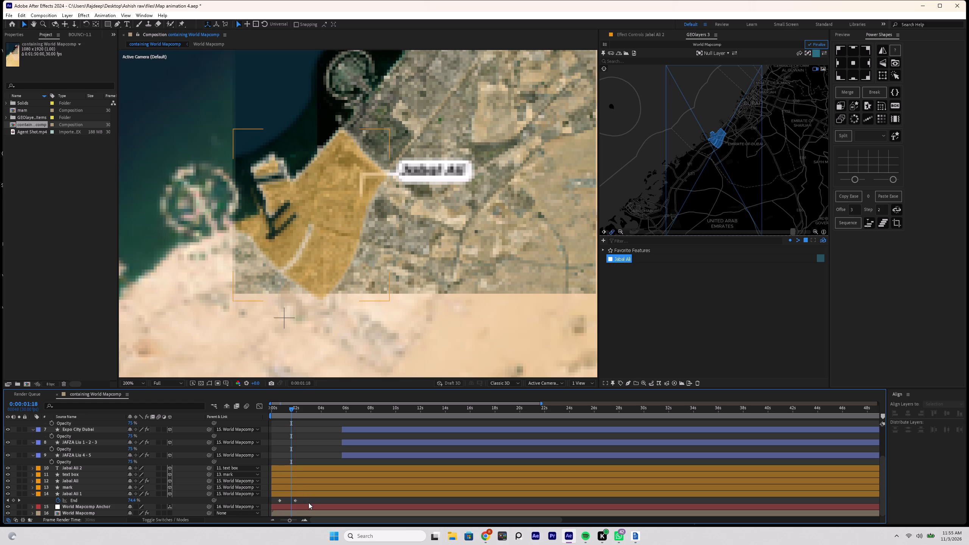
Shift both End keyframes of the Jabal Ali outline later, with the first at about 0:00:01:00, and preview the result.
left_click_drag(307, 500, 276, 501)
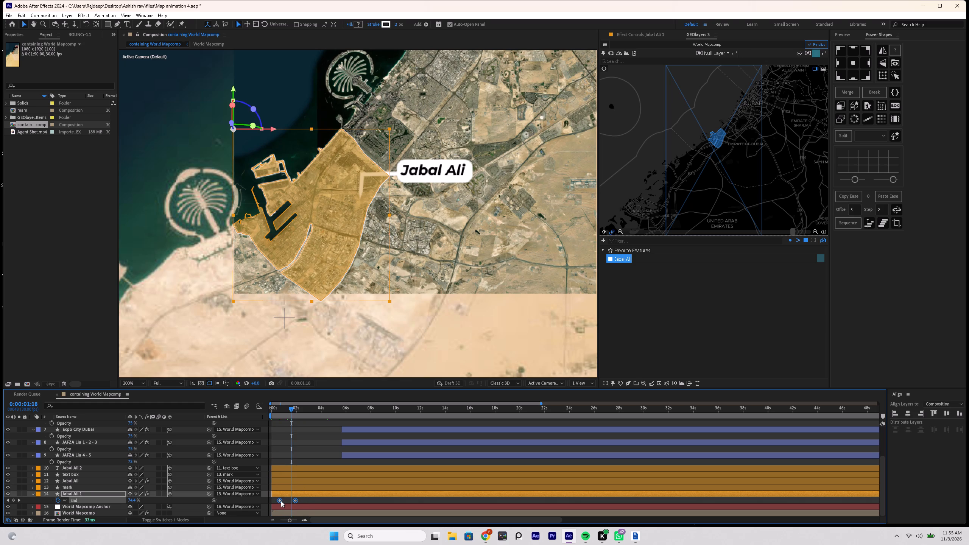
left_click_drag(281, 501, 285, 501)
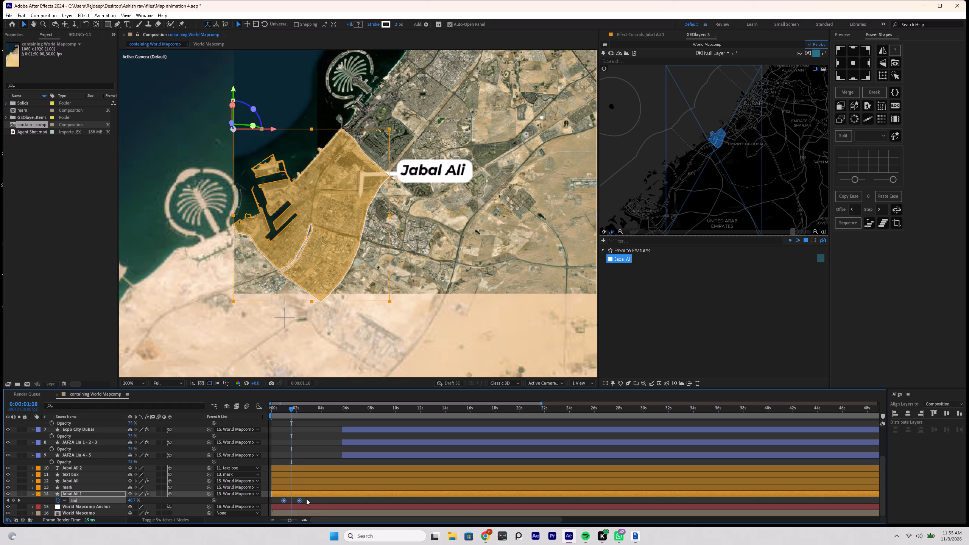
left_click(306, 498)
key("space")
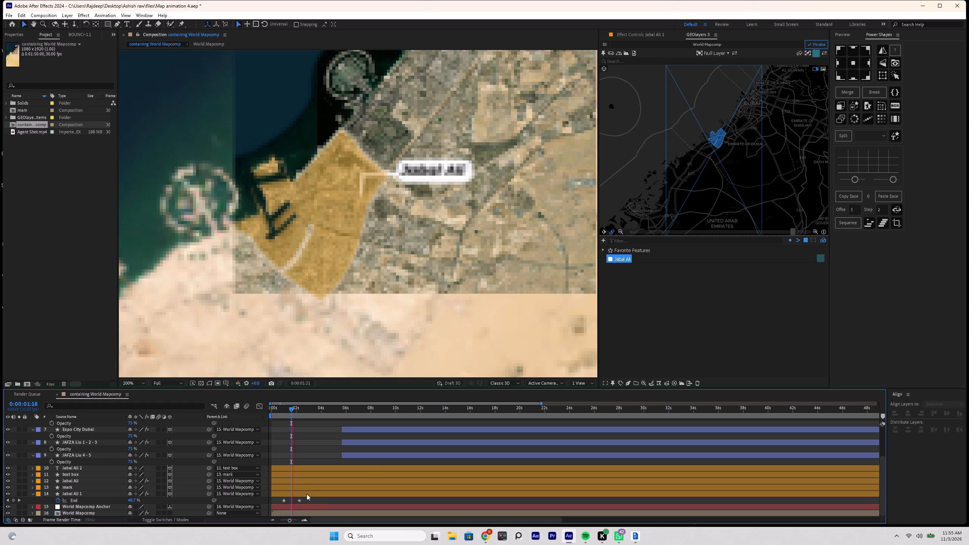
key("space")
Shorten the Jabal Ali outline animation by moving its second End keyframe earlier to about 0:00:01:24.
left_click(306, 500, "alt")
left_click_drag(299, 500, 293, 502)
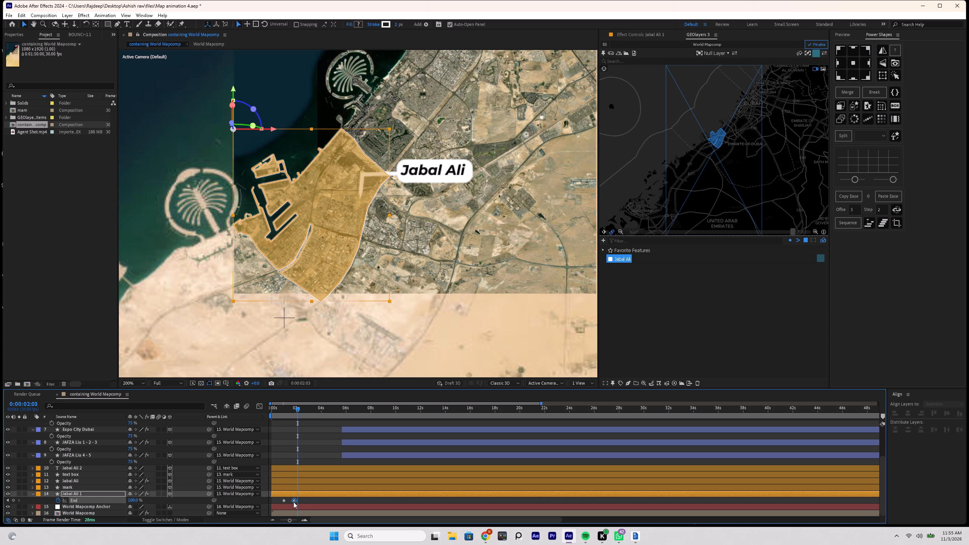
left_click_drag(293, 502, 293, 502)
Add a 100% opacity keyframe to the mark layer at 0:00:01:10.
scroll(304, 475, "up", 2, "alt")
left_click_drag(284, 408, 283, 408)
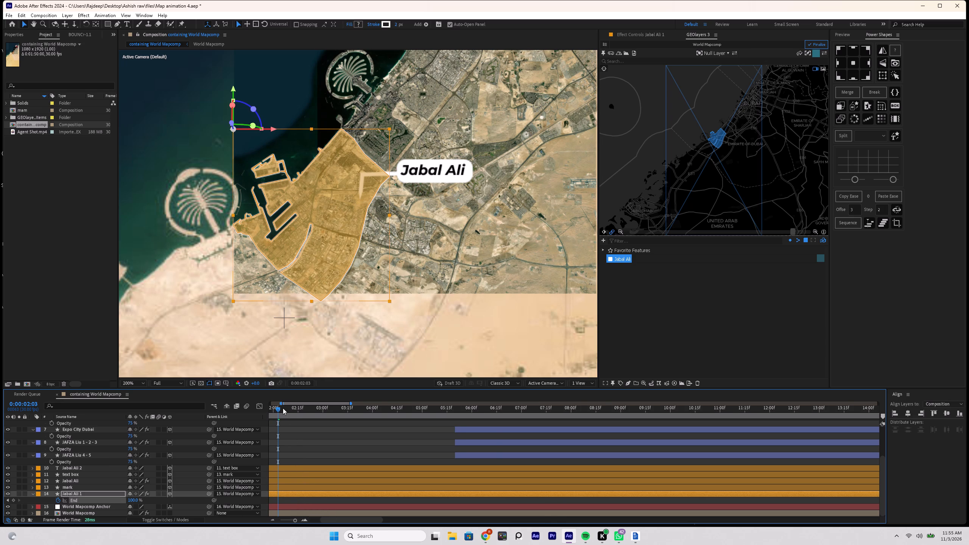
left_click_drag(283, 408, 338, 451)
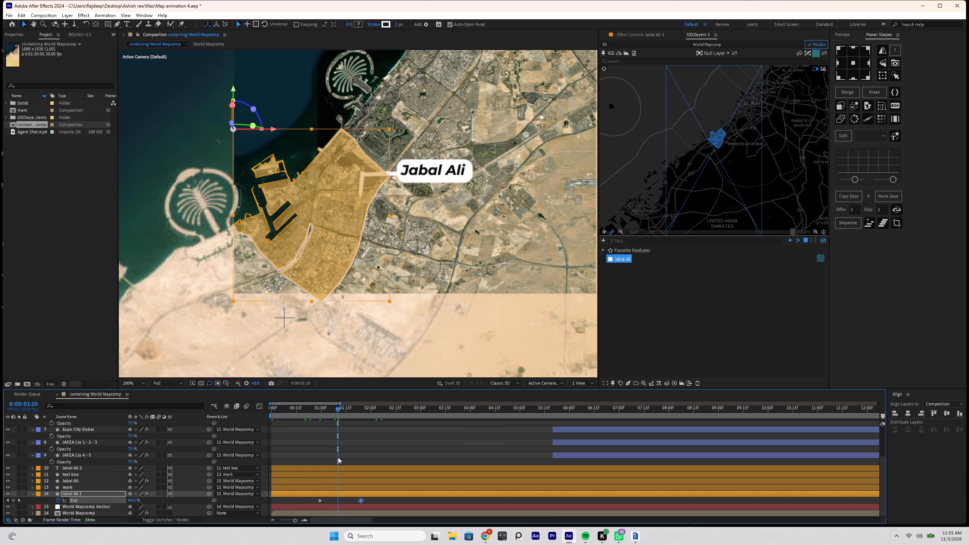
left_click(344, 490)
key("t")
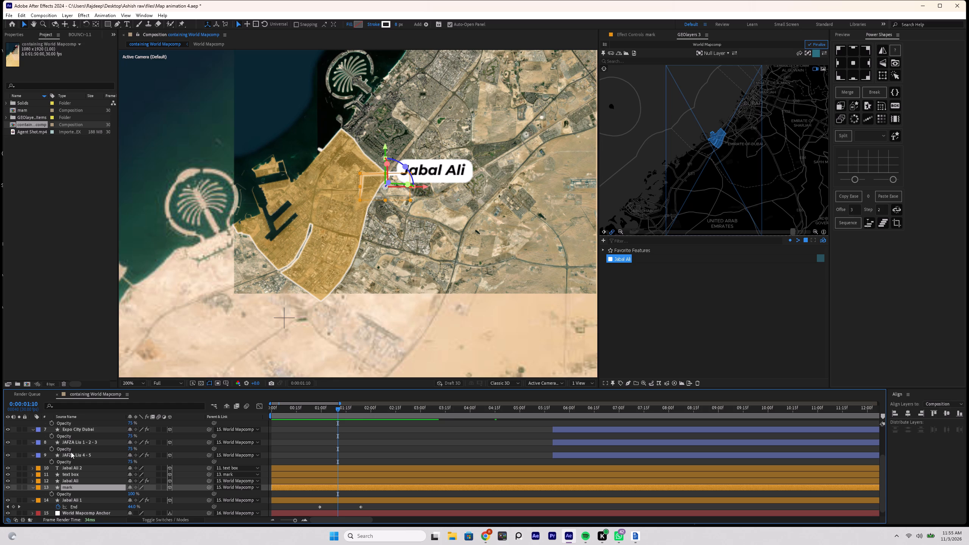
left_click(52, 493)
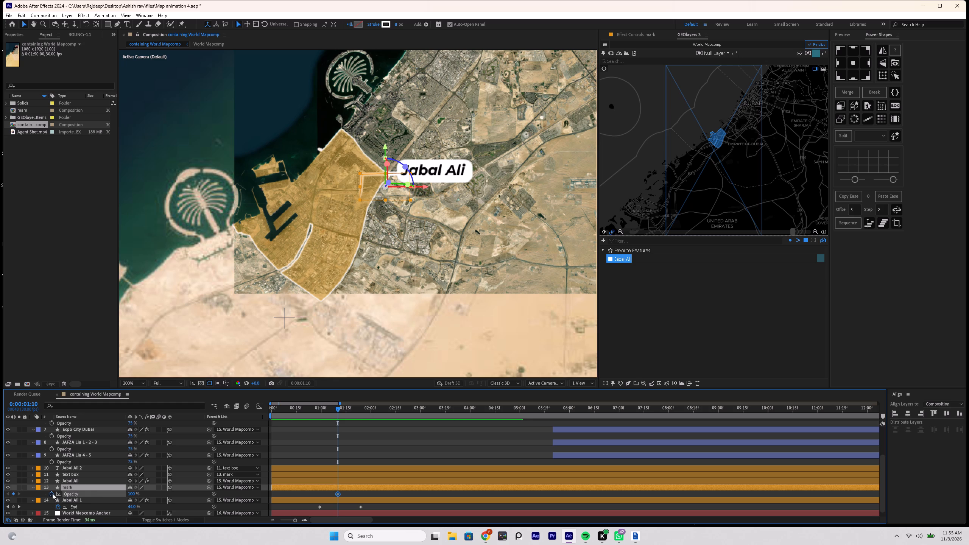
right_click(332, 481)
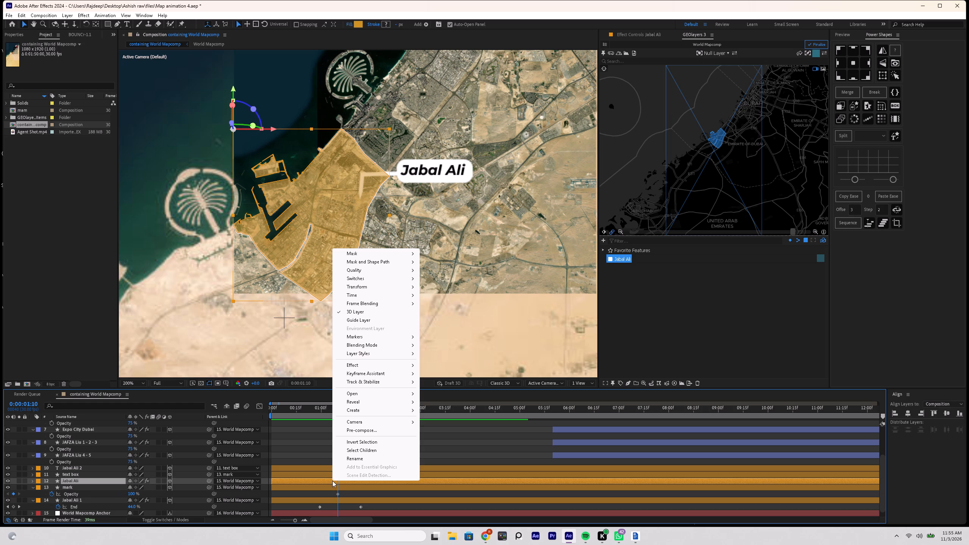
left_click(374, 497)
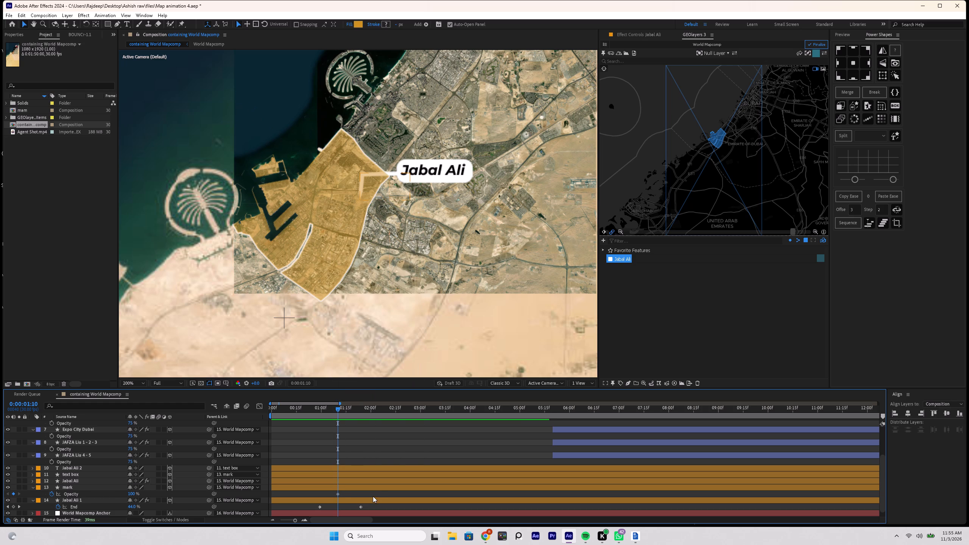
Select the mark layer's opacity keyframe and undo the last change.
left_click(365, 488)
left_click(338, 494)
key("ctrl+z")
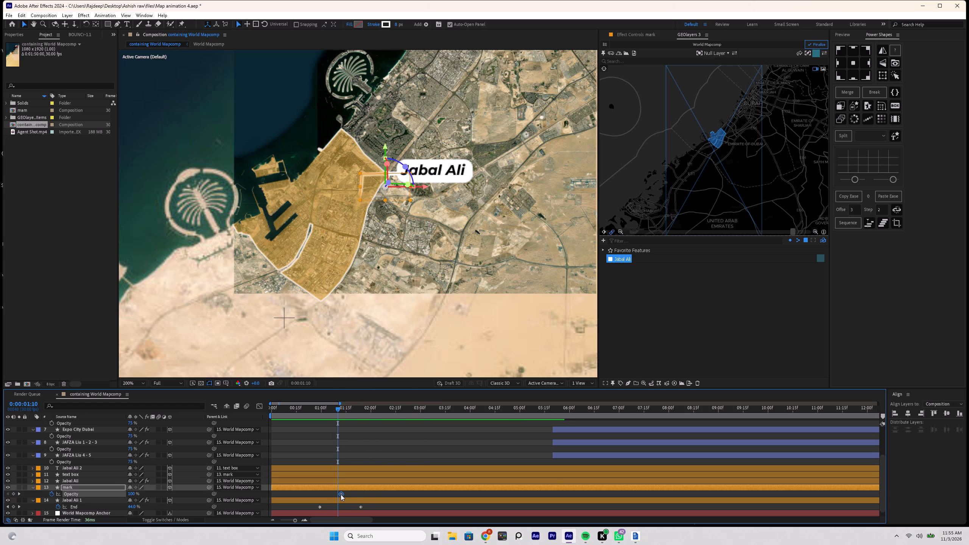
Undo the opacity keyframe on the mark layer.
key("ctrl+z")
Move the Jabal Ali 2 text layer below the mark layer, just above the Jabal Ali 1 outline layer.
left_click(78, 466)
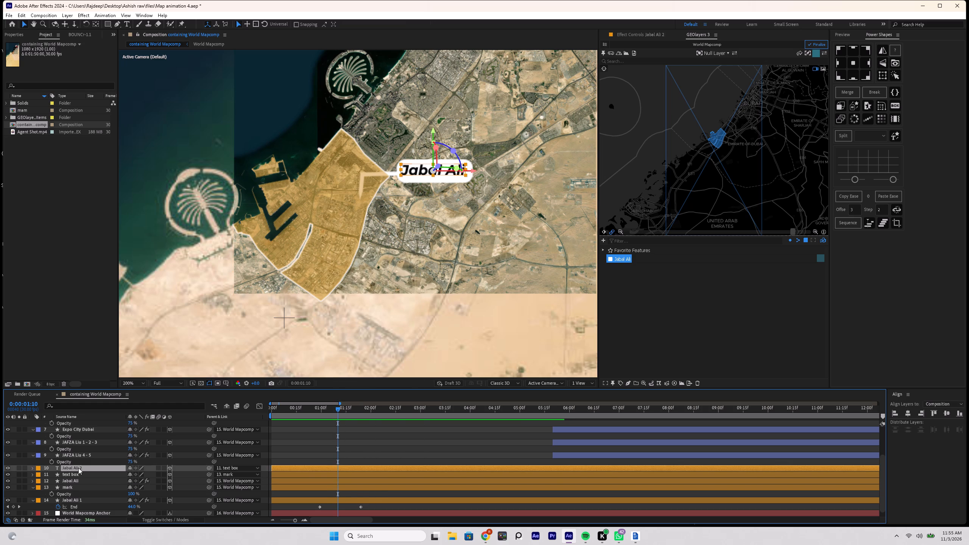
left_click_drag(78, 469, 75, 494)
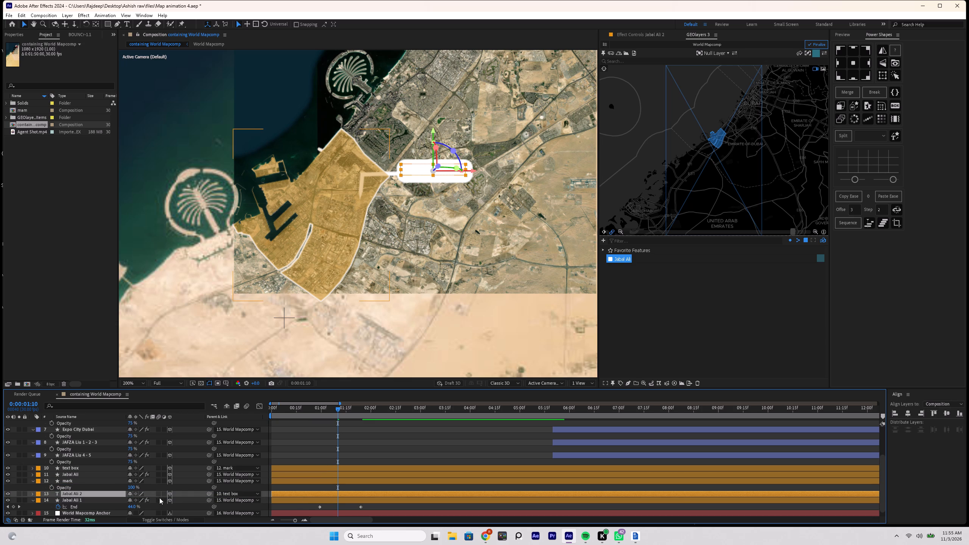
Animate the Jabal Ali 2 text layer's opacity from 0% at 0:00:01:10 to 100% at 0:00:01:22.
key("t")
left_click(51, 501)
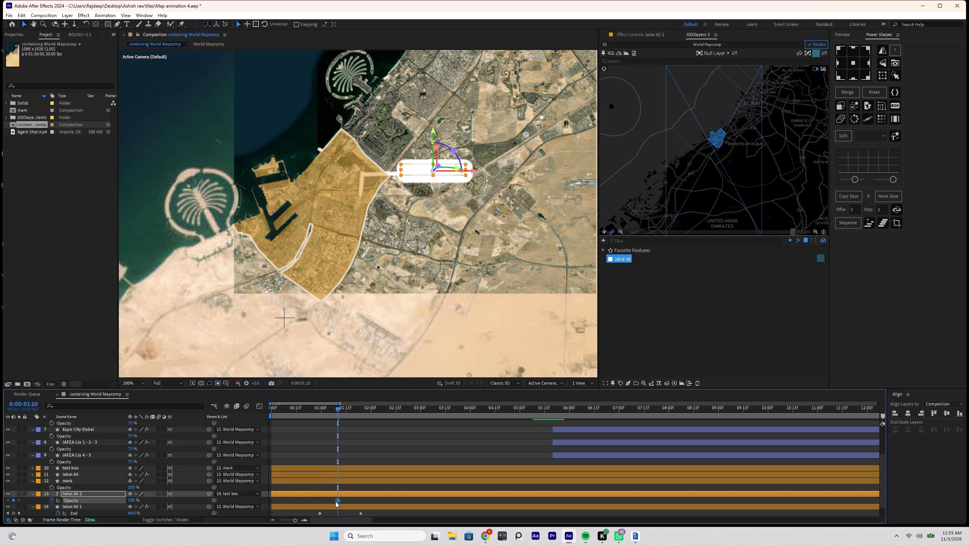
left_click_drag(338, 501, 357, 503)
left_click_drag(132, 502, 19, 503)
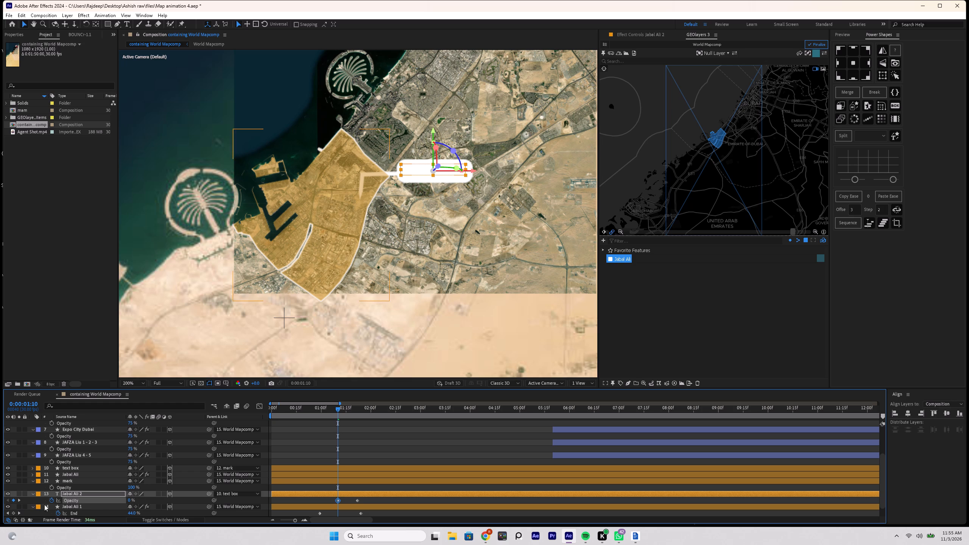
Preview the label's fade-in from 0:00:00:17 and scrub on to 0:00:01:24.
left_click(300, 411)
key("space")
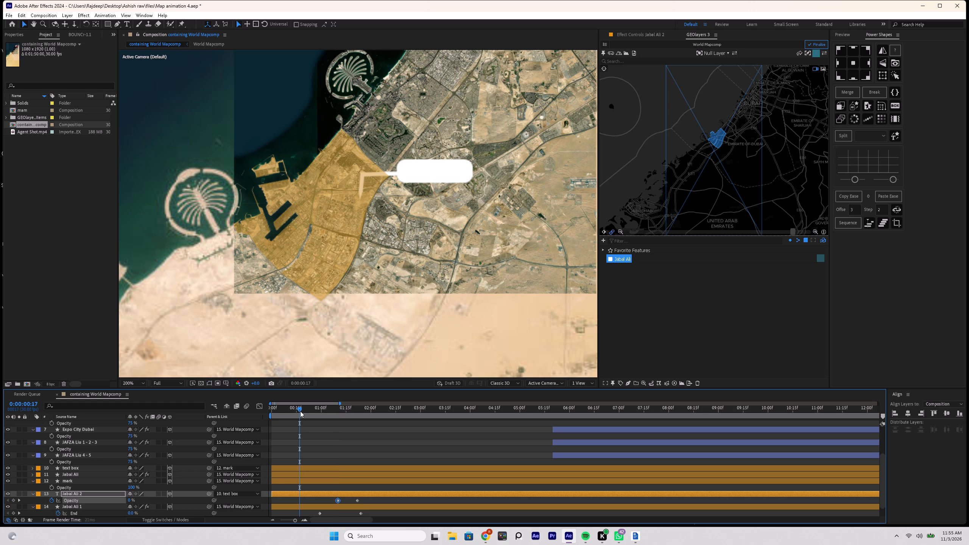
key("space")
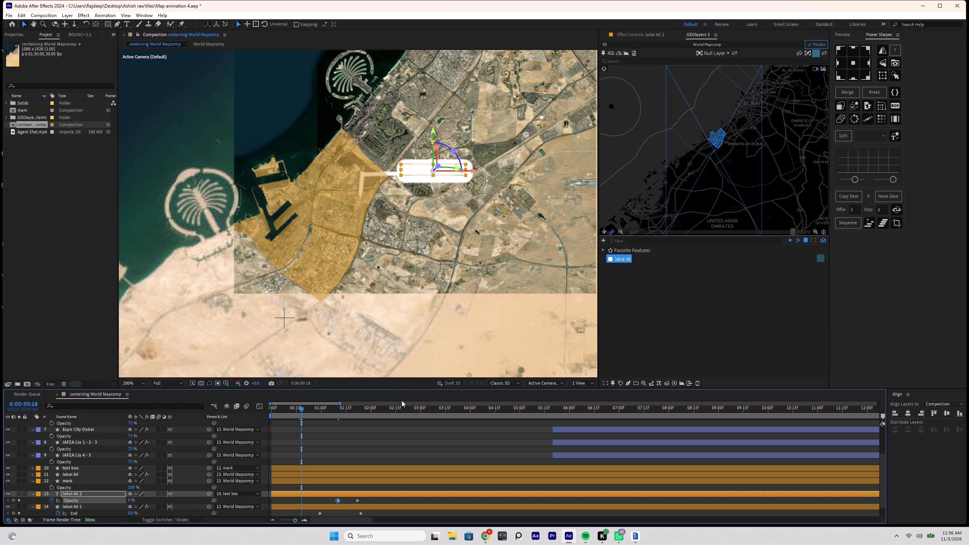
left_click(339, 445)
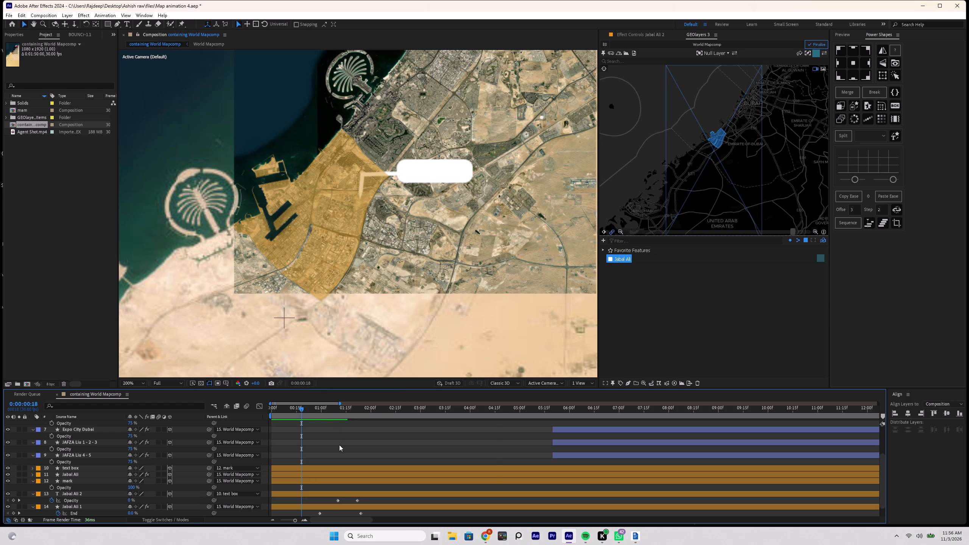
left_click_drag(329, 410, 360, 418)
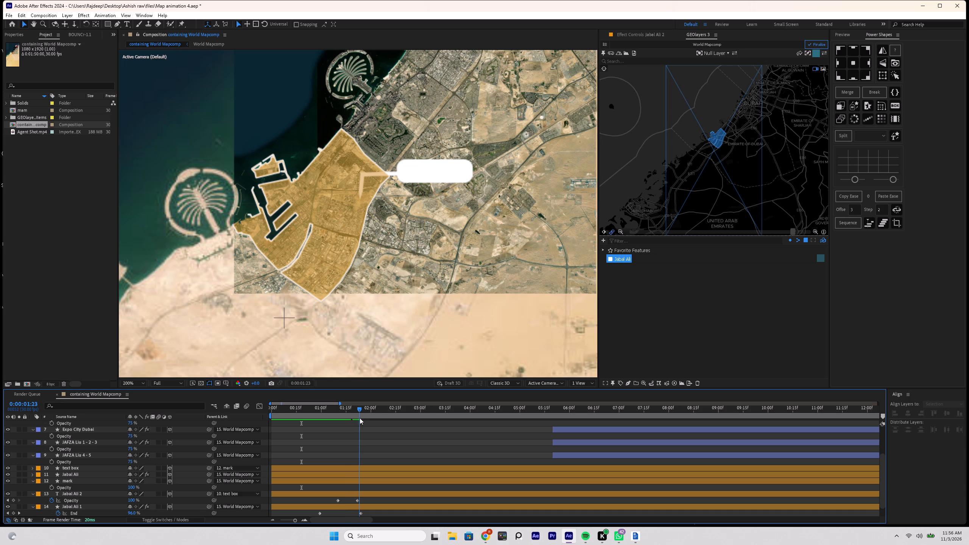
left_click_drag(360, 418, 361, 419)
Move the Jabal Ali fill layer above the text box layer in the layer stack.
left_click(80, 469)
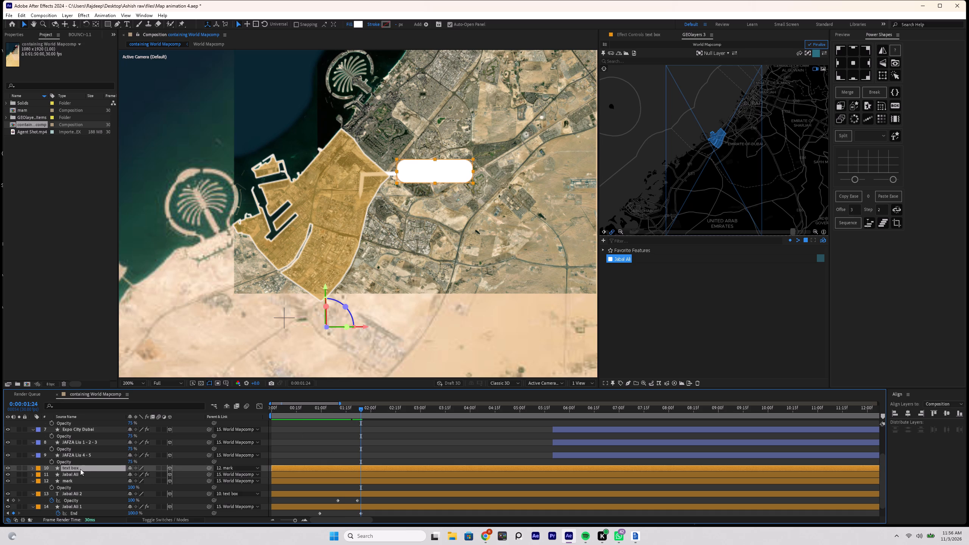
left_click(80, 475)
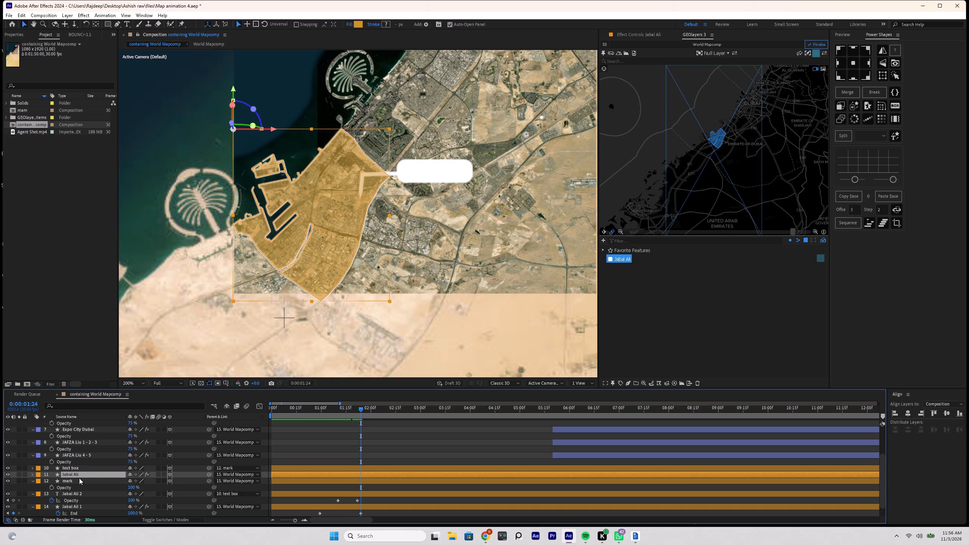
left_click_drag(81, 474, 84, 467)
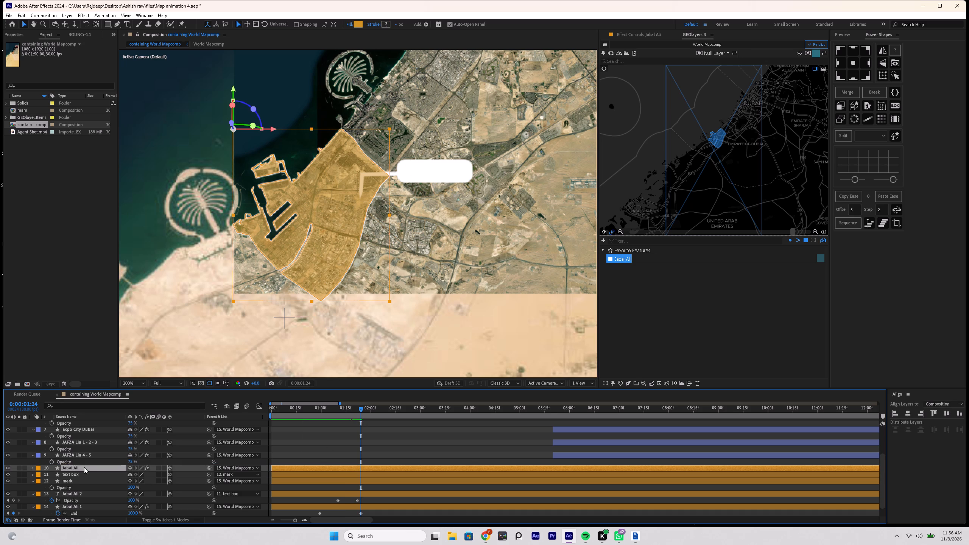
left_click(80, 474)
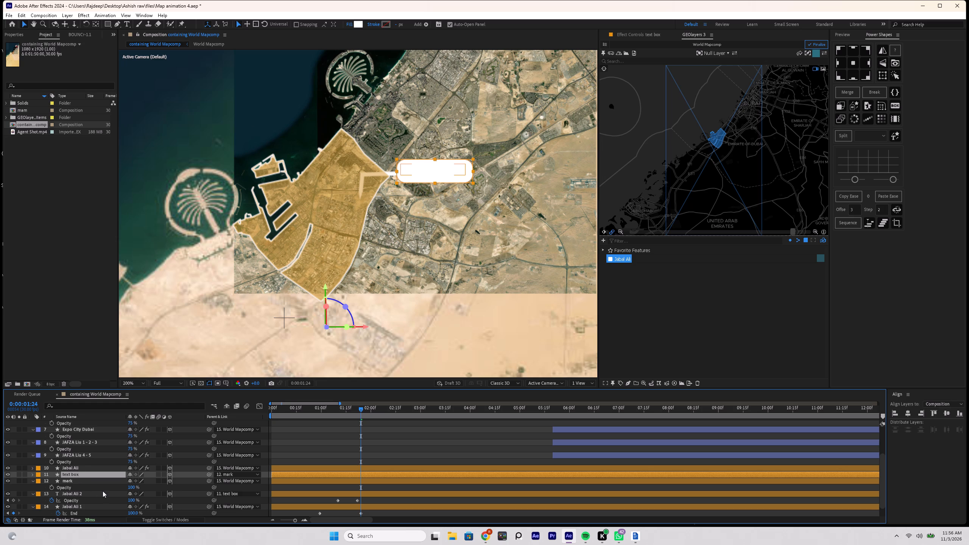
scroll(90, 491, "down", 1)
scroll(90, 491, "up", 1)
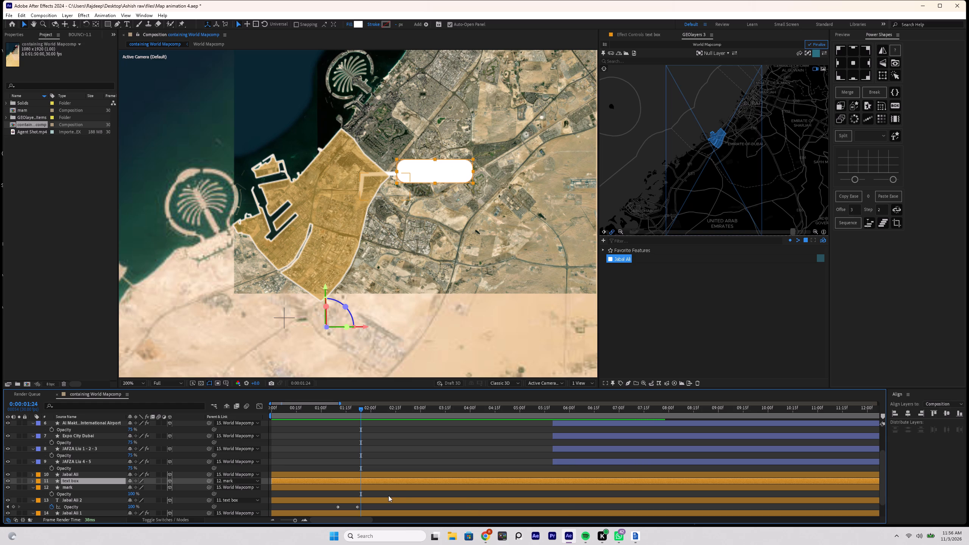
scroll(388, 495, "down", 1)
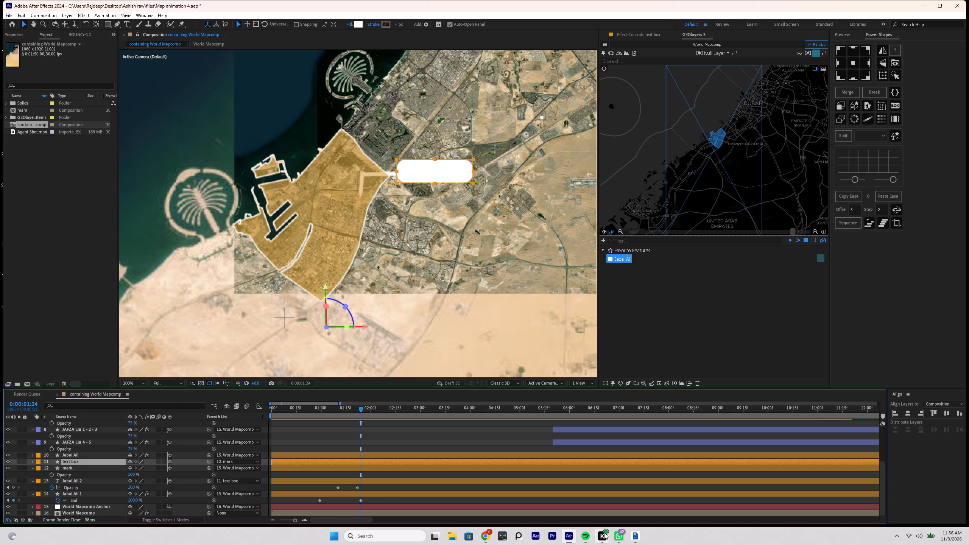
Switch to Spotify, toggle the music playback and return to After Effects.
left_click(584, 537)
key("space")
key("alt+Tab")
Preview the Jabal Ali animation from 0:00:00:16 with the current layer order.
left_click(298, 414)
key("space")
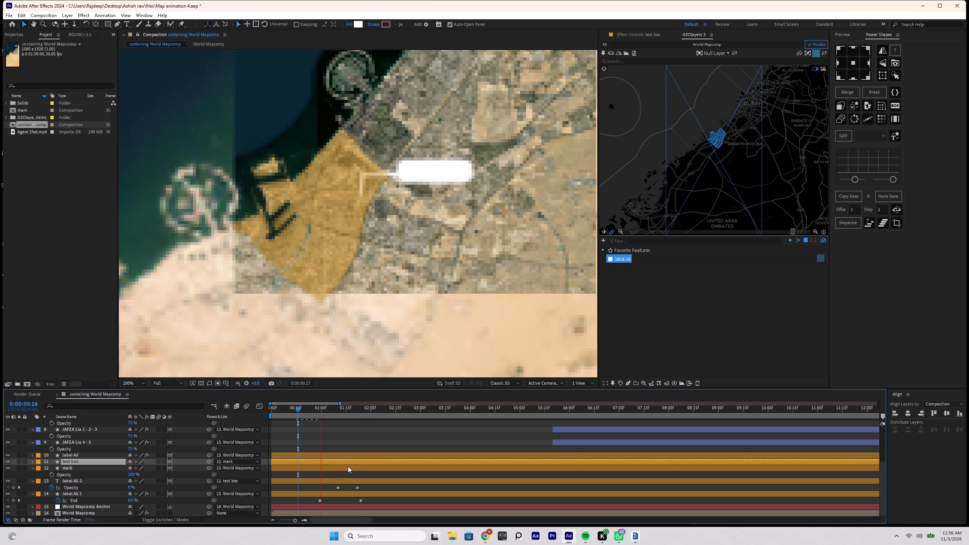
key("space")
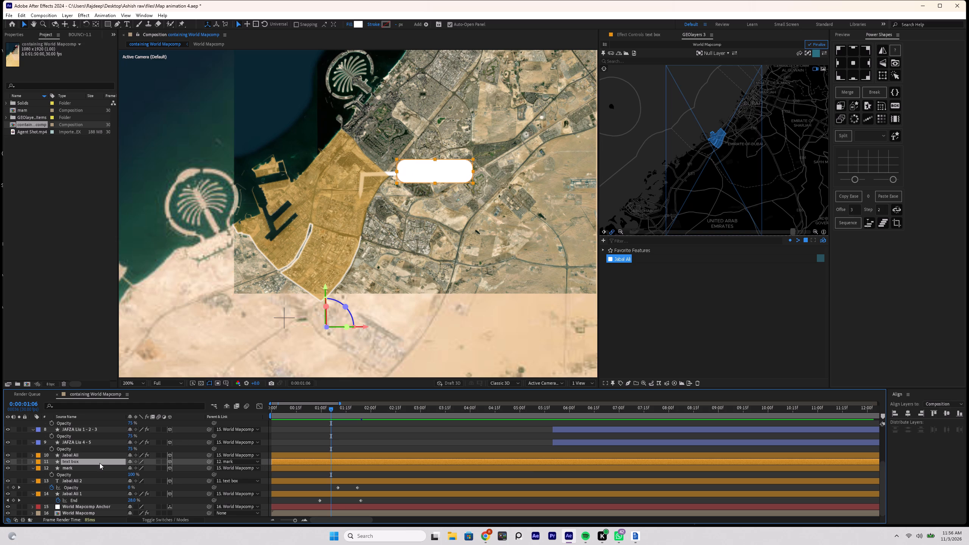
Set the mark layer's Z position to about -12.6 and inspect the mark and white box over the orange fill.
left_click(85, 470)
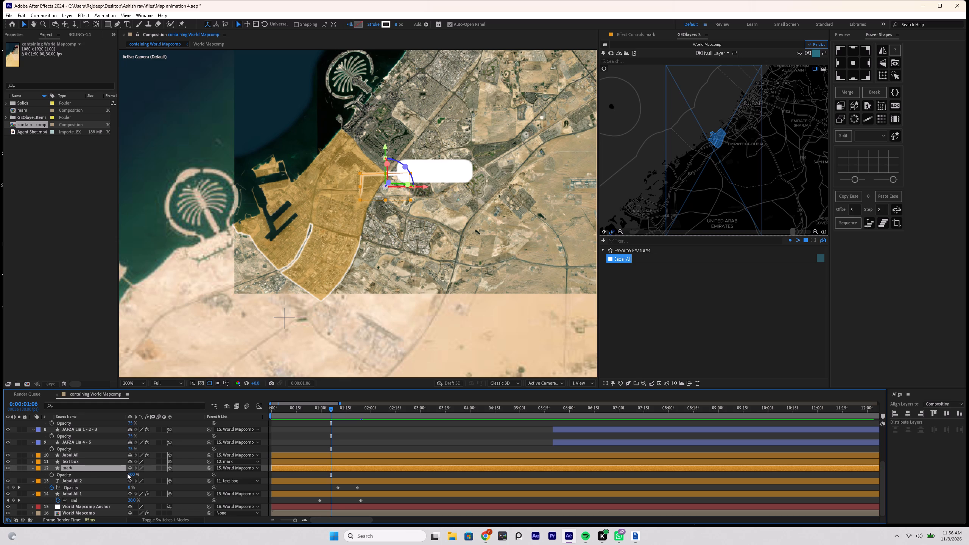
key("p")
left_click_drag(168, 476, 178, 476)
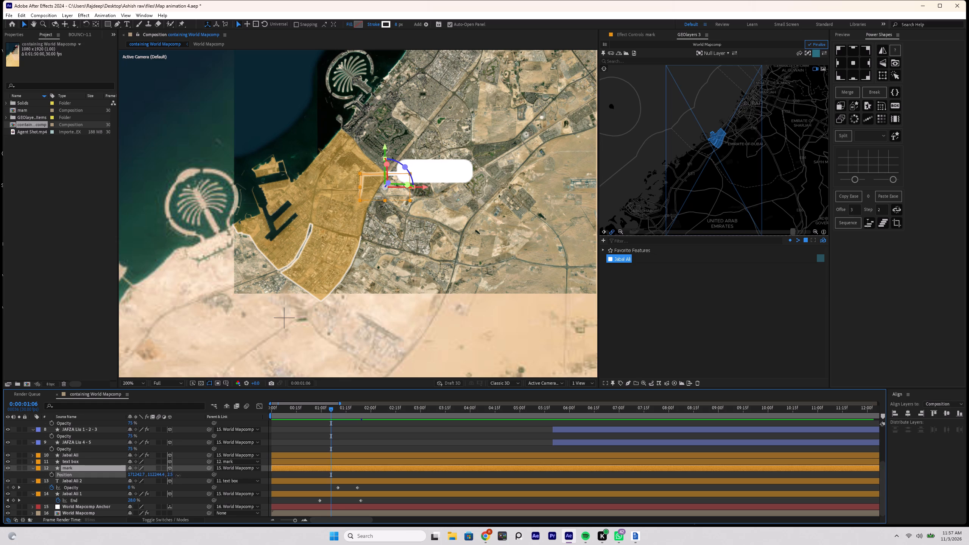
left_click_drag(178, 476, 123, 478)
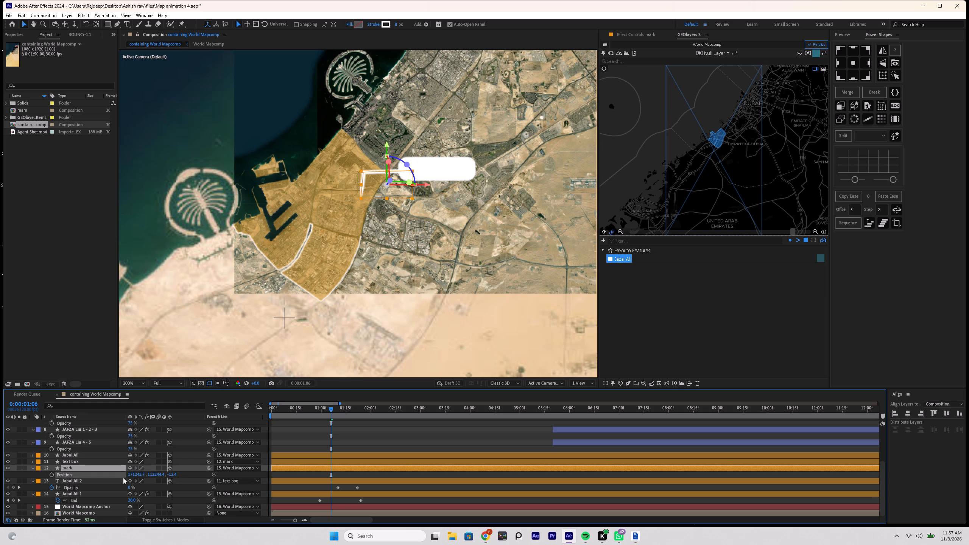
left_click(533, 221)
scroll(396, 181, "up", 1)
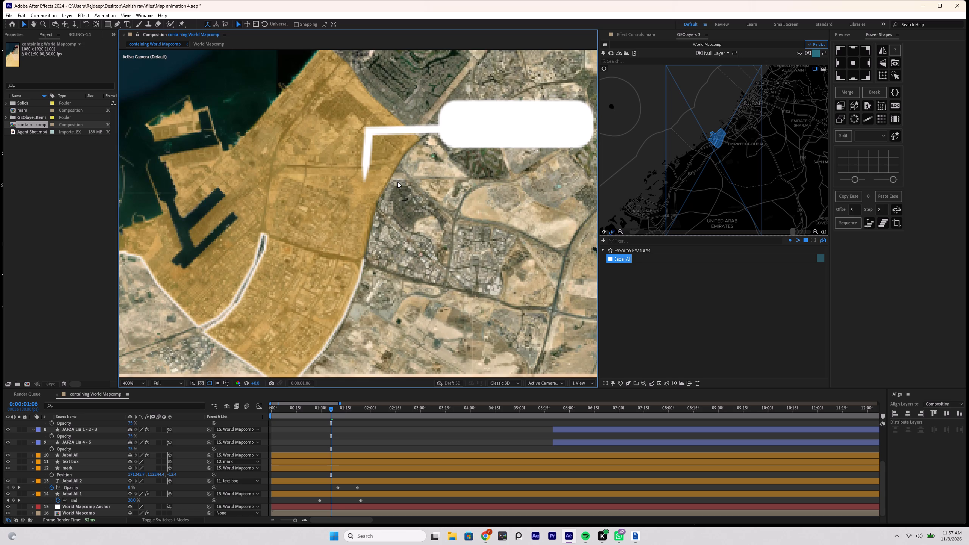
scroll(397, 182, "down", 1)
key("space")
key("space")
key("space")
key("space")
left_click_drag(393, 187, 377, 204)
scroll(82, 448, "up", 2)
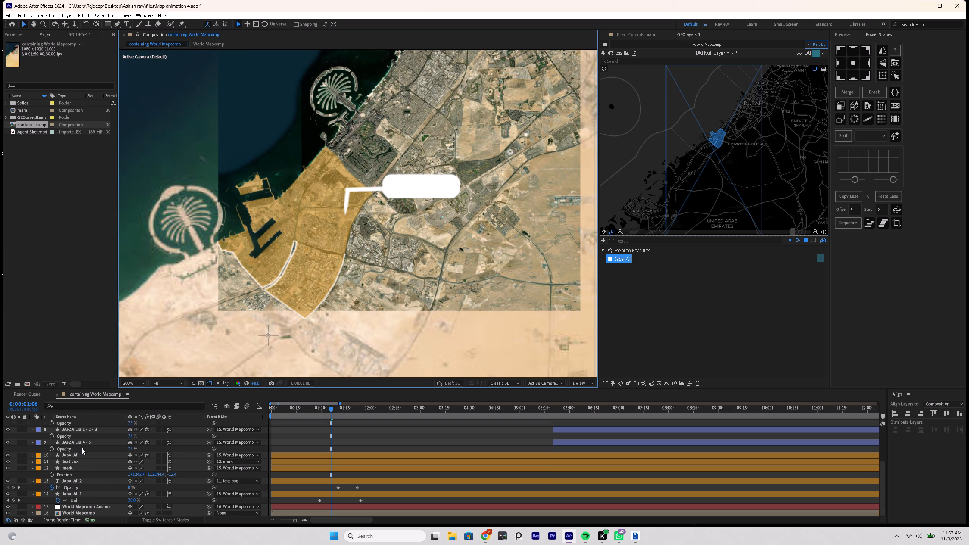
Move the Jabal Ali 2 text layer above the Jabal Ali fill layer, to the top of the Jabal Ali layers.
scroll(82, 448, "up", 2)
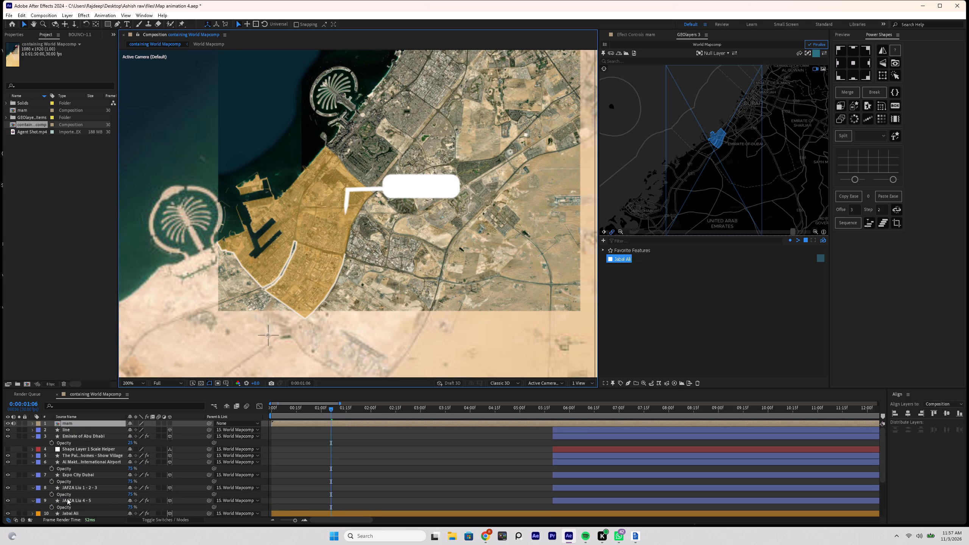
scroll(91, 456, "up", 1)
scroll(91, 456, "down", 4)
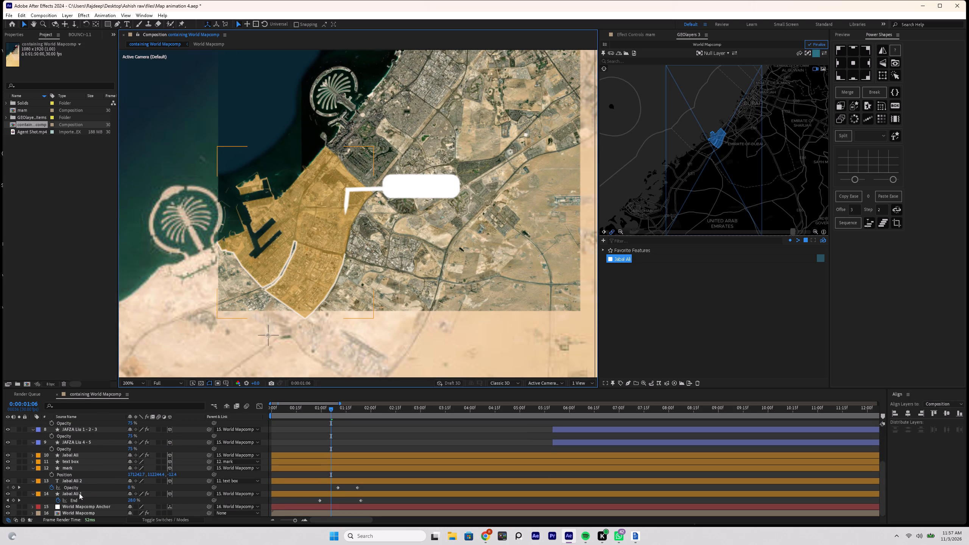
left_click(83, 493)
left_click(87, 481)
left_click(83, 466)
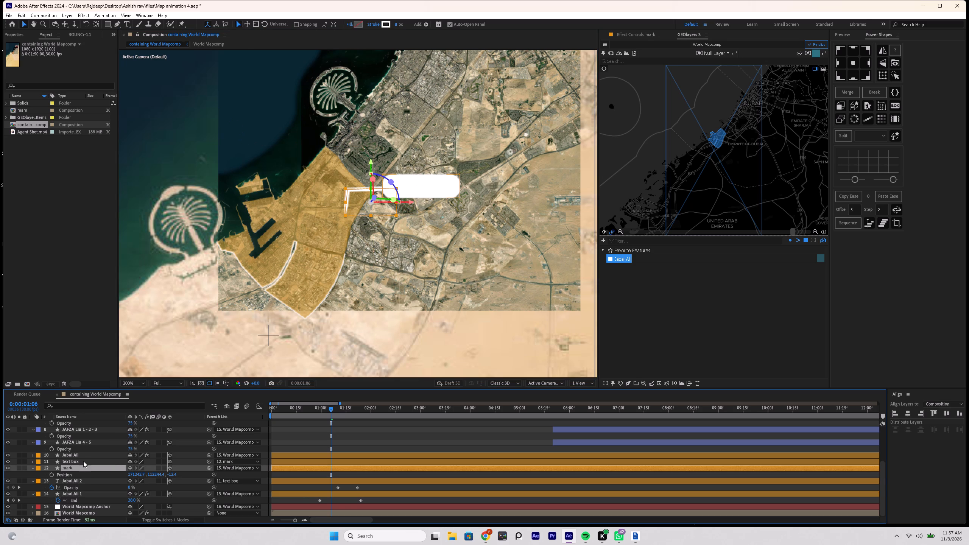
left_click(84, 461)
left_click(84, 455)
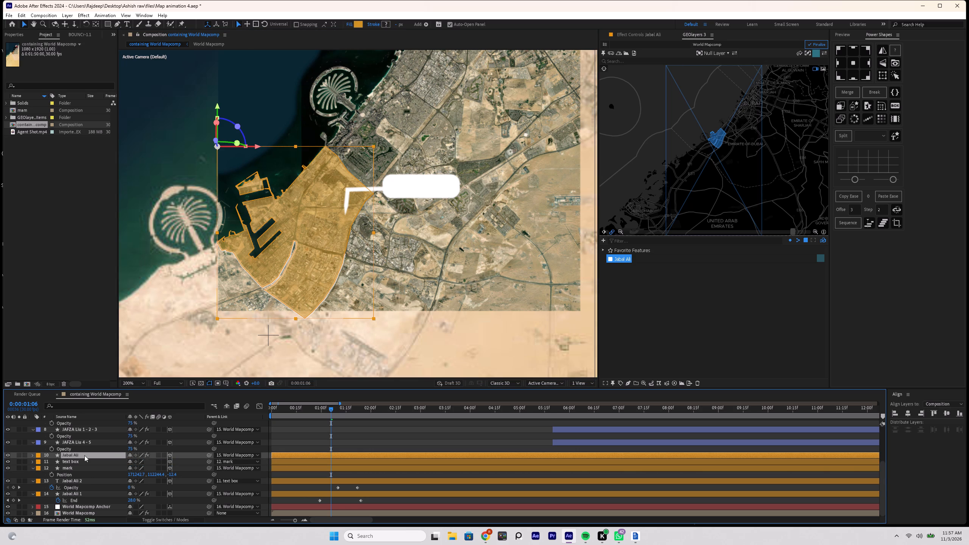
left_click(78, 495)
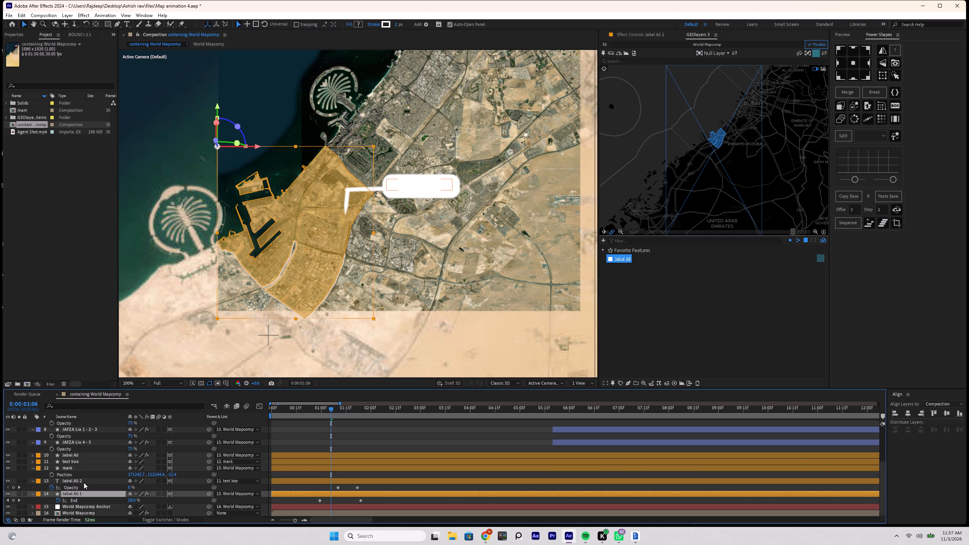
left_click(86, 480)
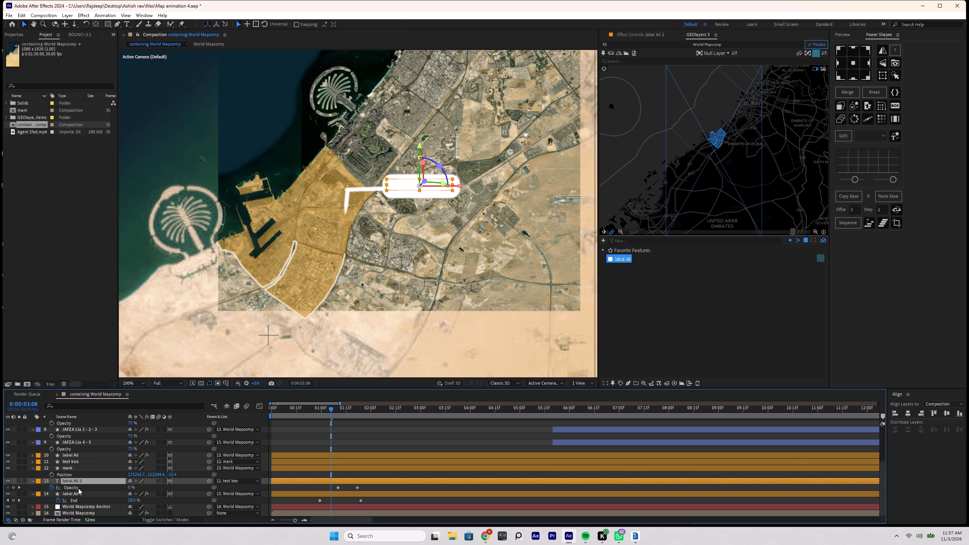
left_click_drag(77, 481, 83, 452)
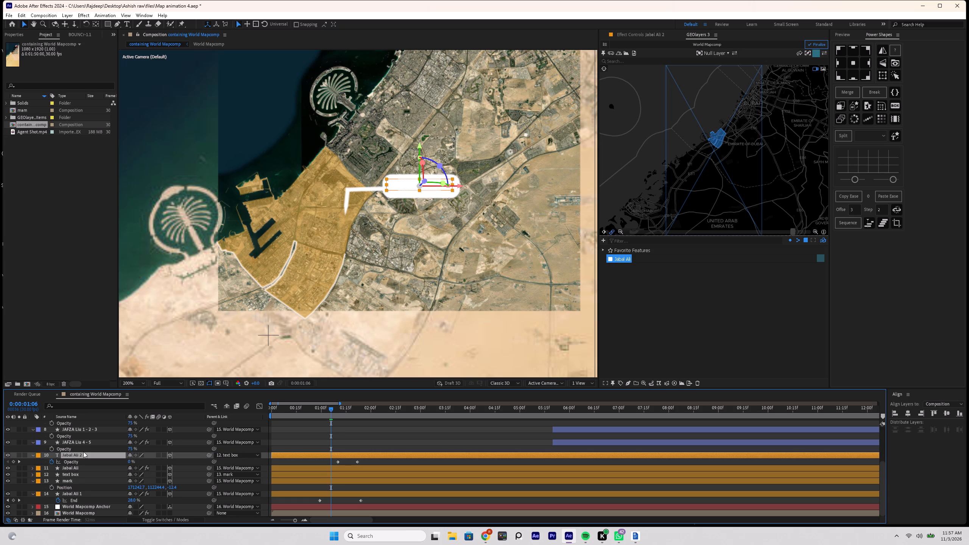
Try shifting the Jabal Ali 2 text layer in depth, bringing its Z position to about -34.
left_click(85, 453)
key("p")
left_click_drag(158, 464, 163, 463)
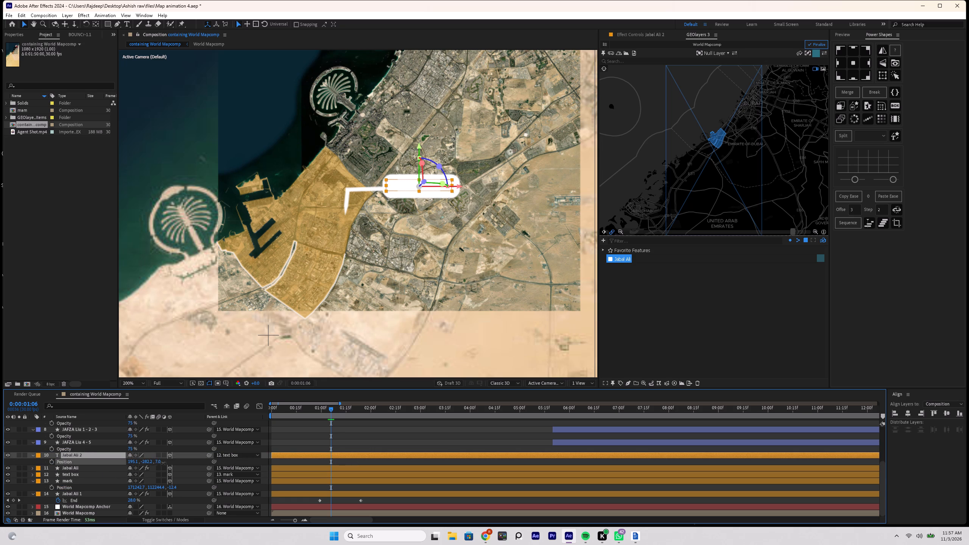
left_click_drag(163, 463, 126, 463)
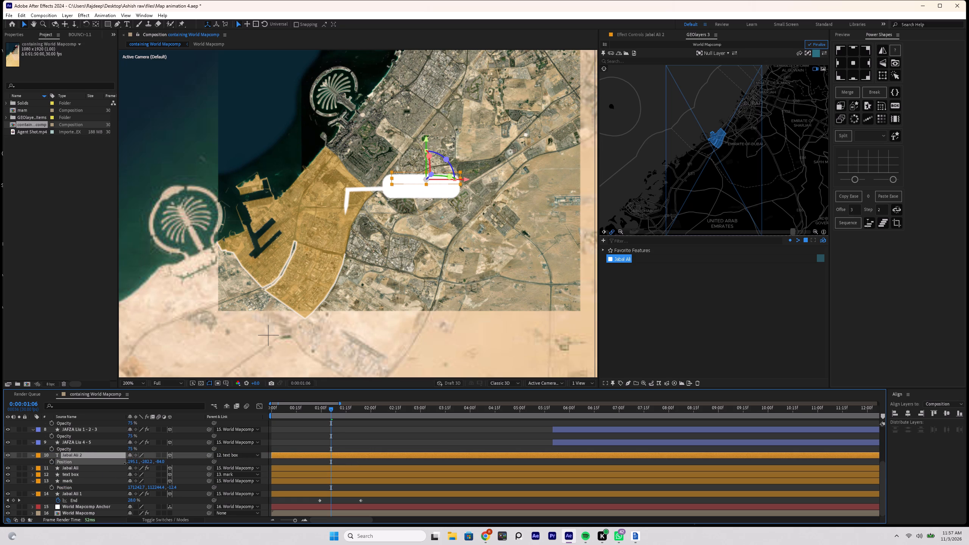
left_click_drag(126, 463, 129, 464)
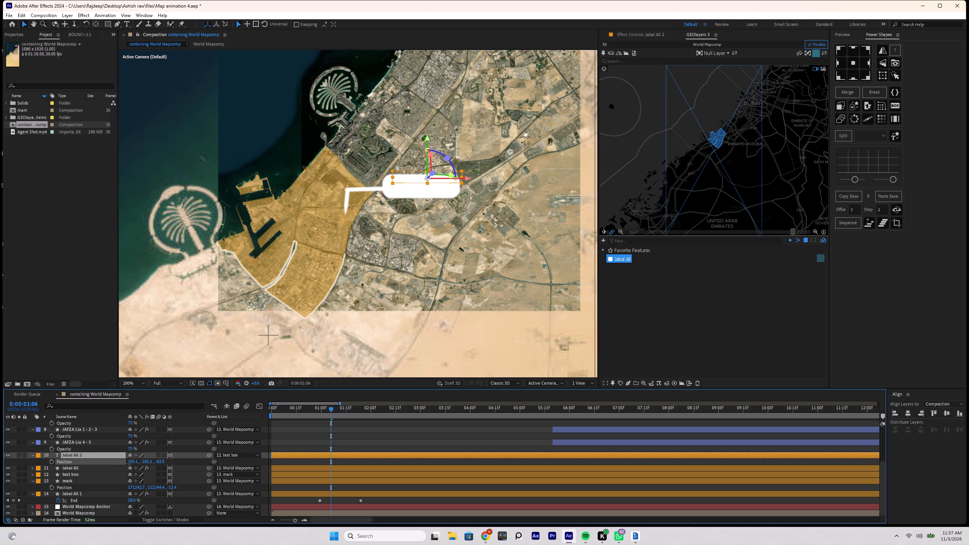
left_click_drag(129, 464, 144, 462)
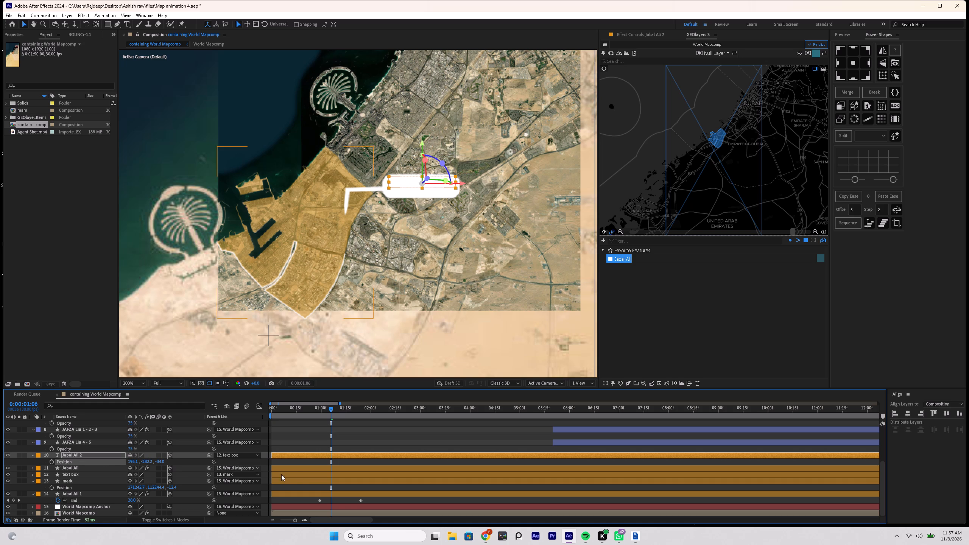
Delete the opacity keyframes of the Jabal Ali 2 text layer and set its opacity to 100%.
key("u")
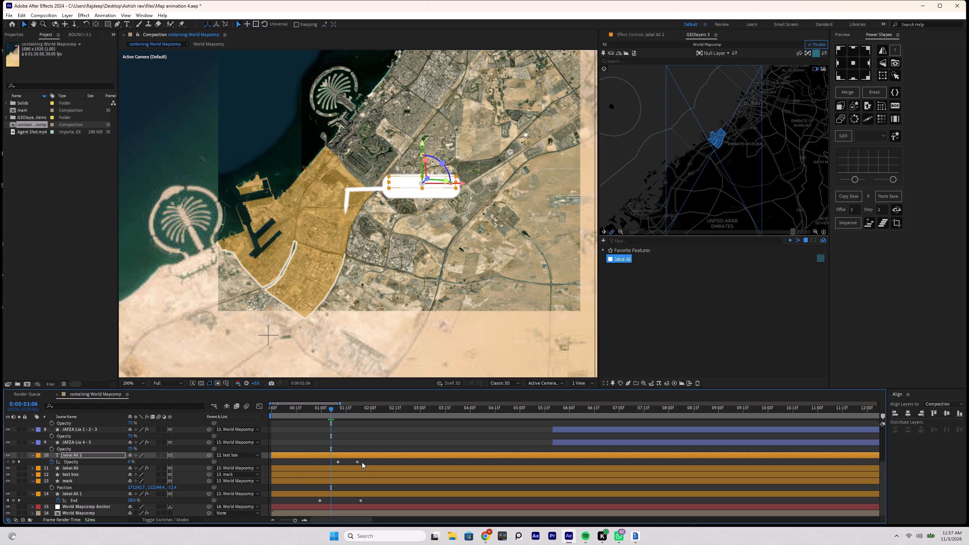
left_click_drag(362, 462, 316, 463)
key("BackSpace")
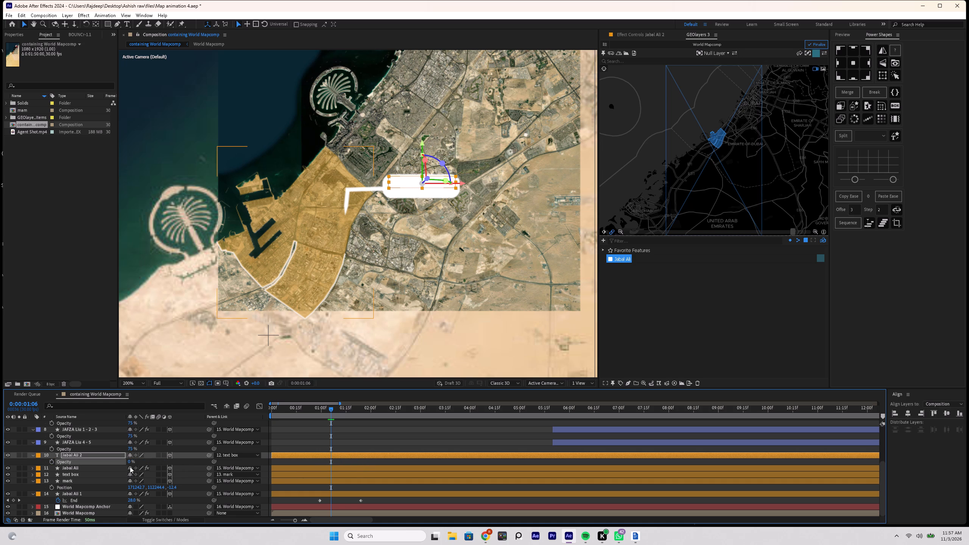
left_click_drag(127, 462, 142, 462)
left_click(126, 461)
left_click_drag(129, 461, 201, 463)
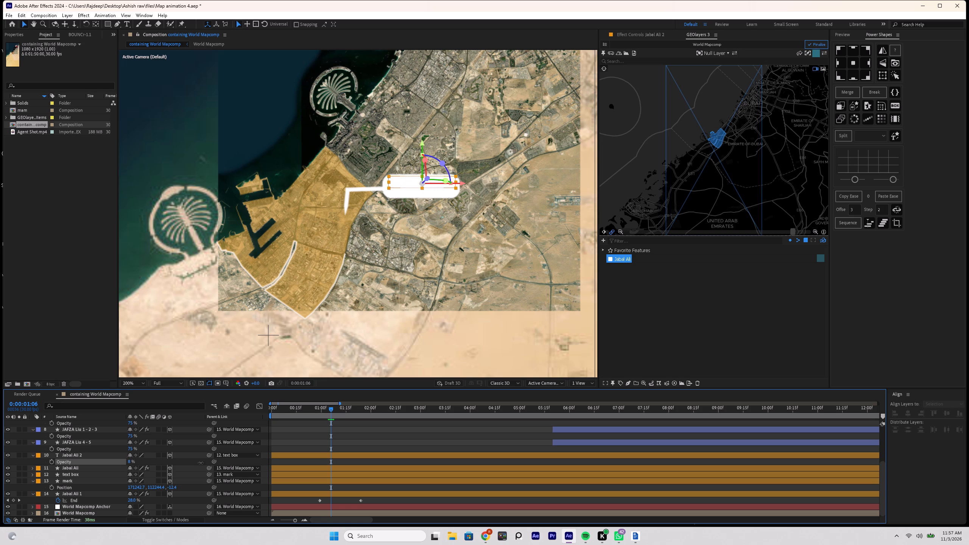
left_click_drag(201, 463, 278, 463)
Set the Z position of the Jabal Ali 2 text layer to 0.
left_click(87, 455)
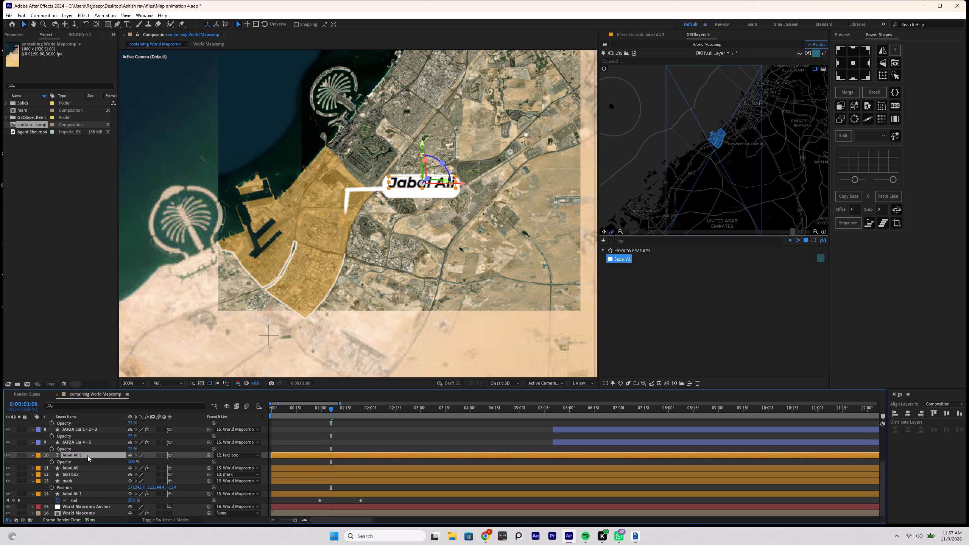
key("t")
key("t")
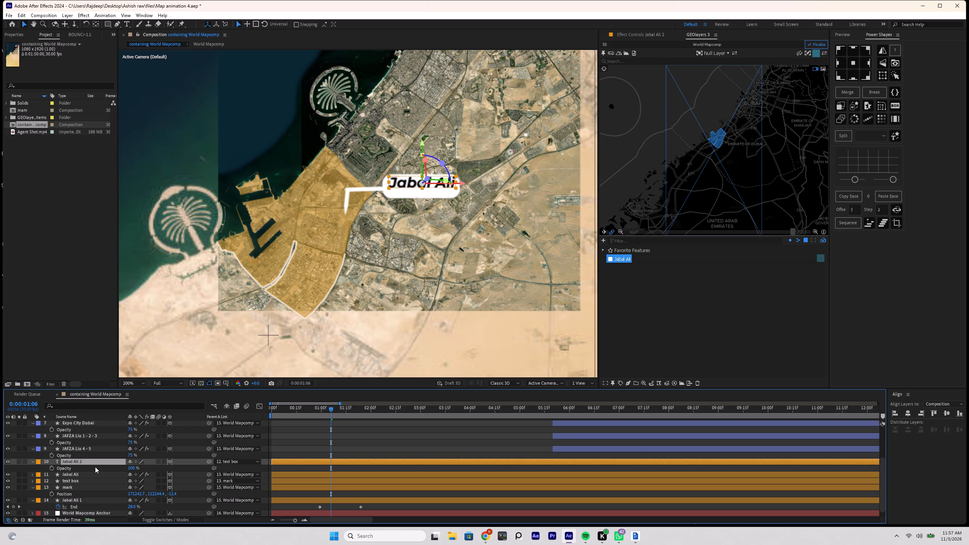
key("p")
left_click(163, 469)
key("0")
left_click(178, 469)
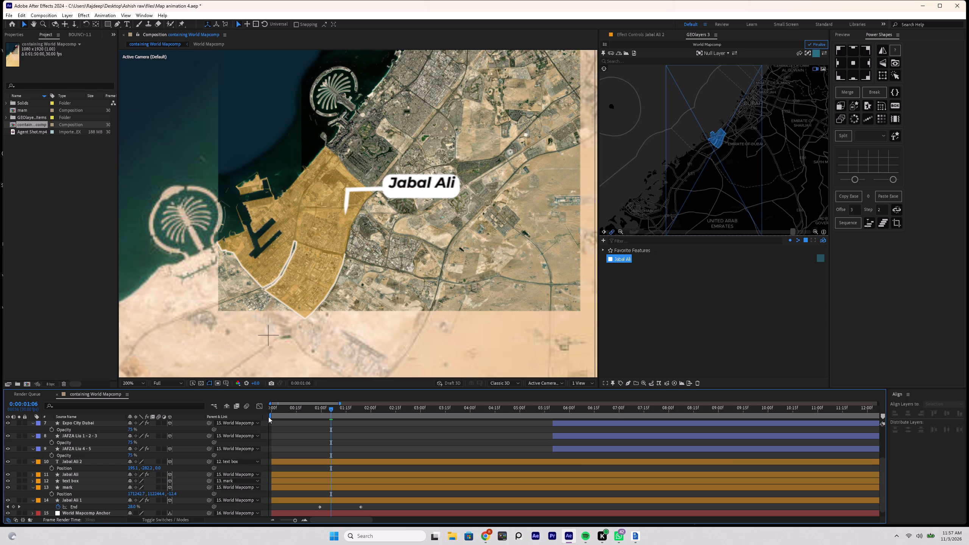
left_click(422, 187)
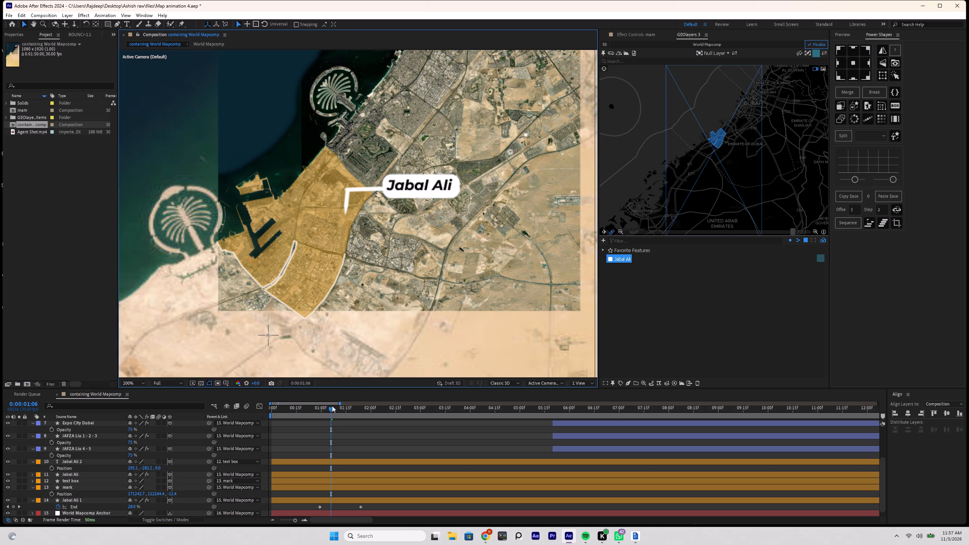
Collapse the mark and Jabal Ali 1 layers and move the Jabal Ali fill layer below the Jabal Ali 1 outline layer.
scroll(309, 456, "down", 1)
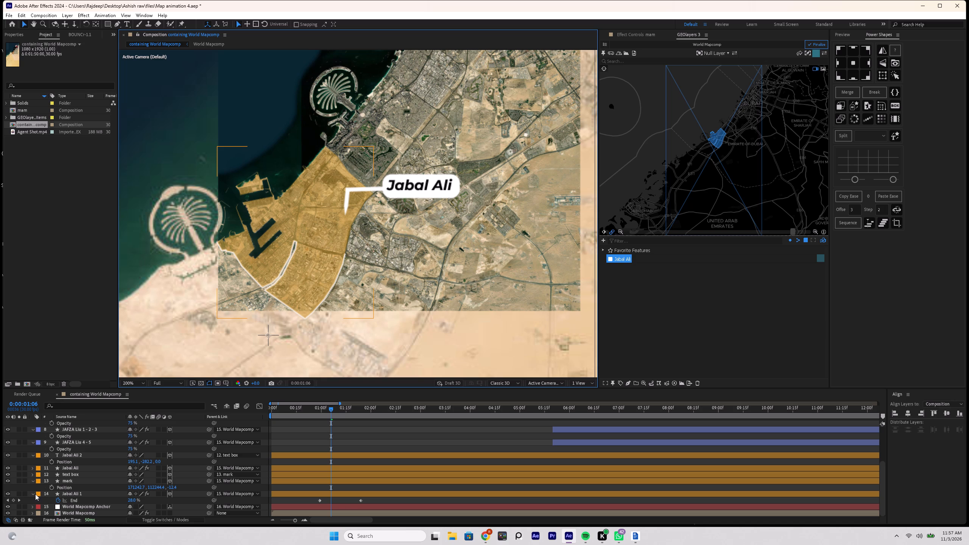
left_click(34, 494)
left_click(33, 489)
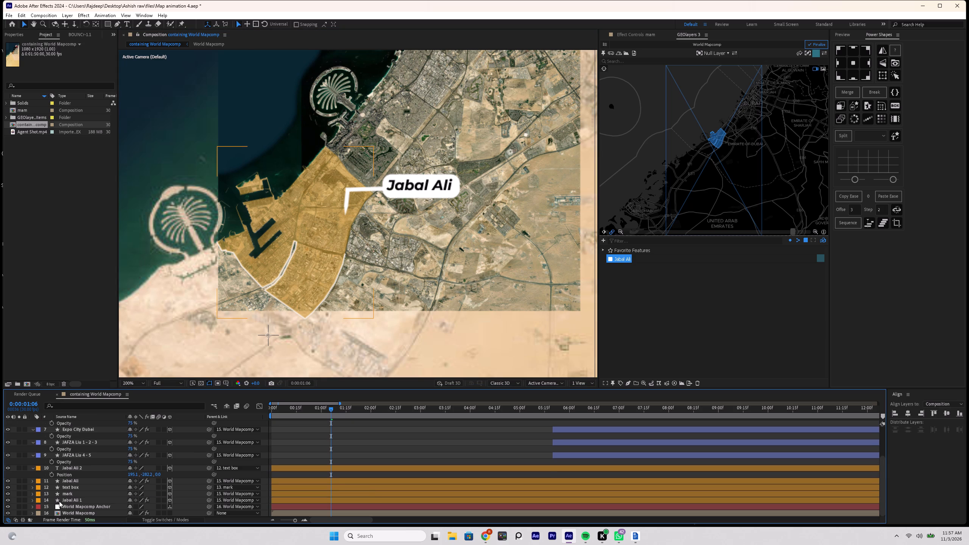
left_click(72, 499)
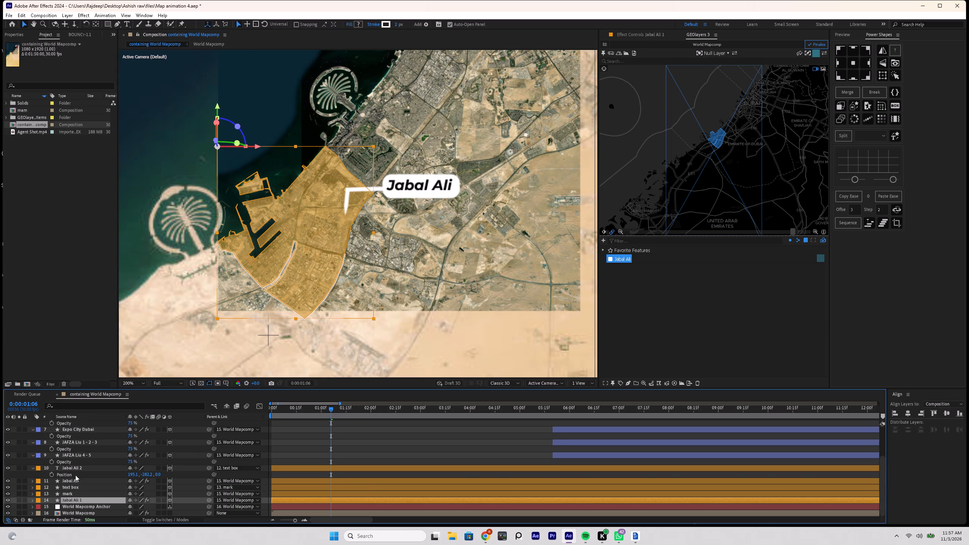
left_click(78, 469)
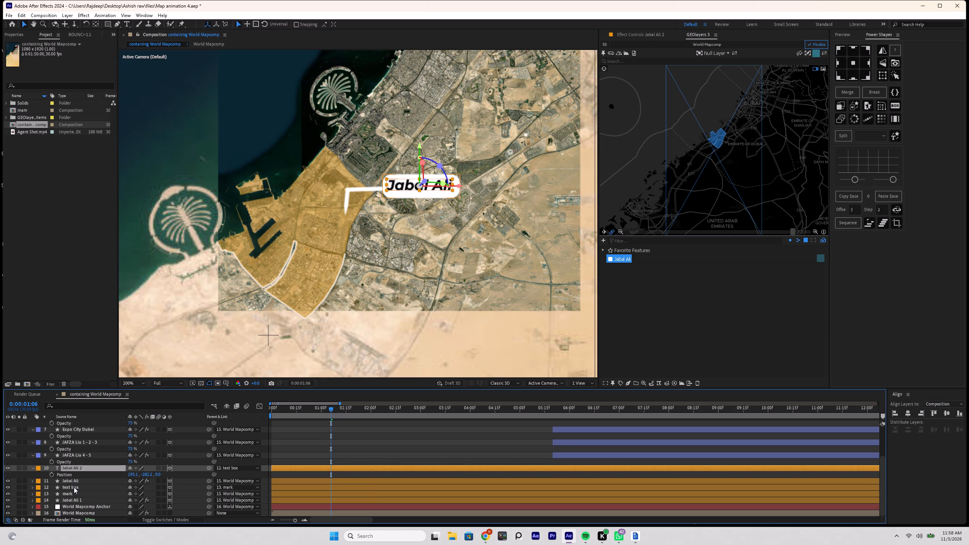
left_click(79, 483)
left_click_drag(74, 482, 73, 498)
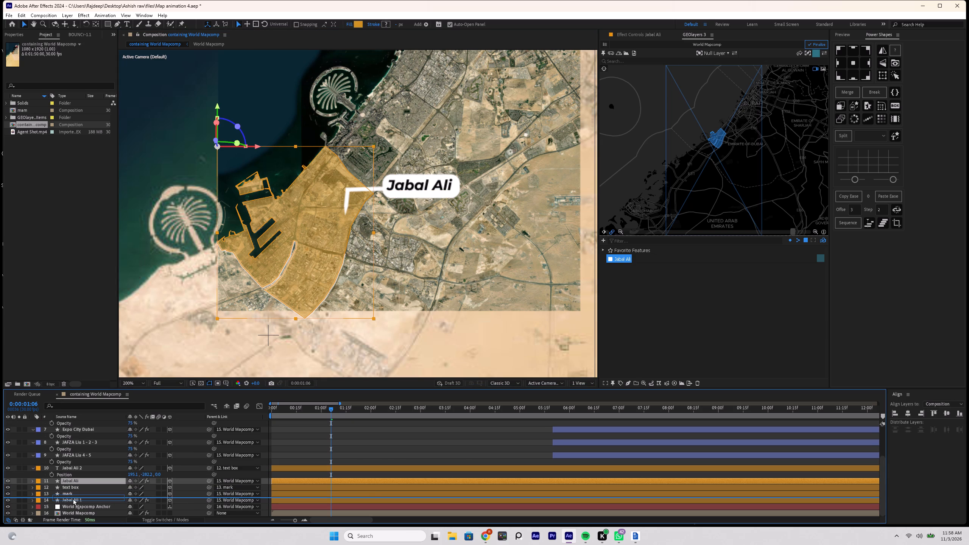
left_click_drag(73, 498, 73, 500)
left_click(82, 501)
left_click(80, 492)
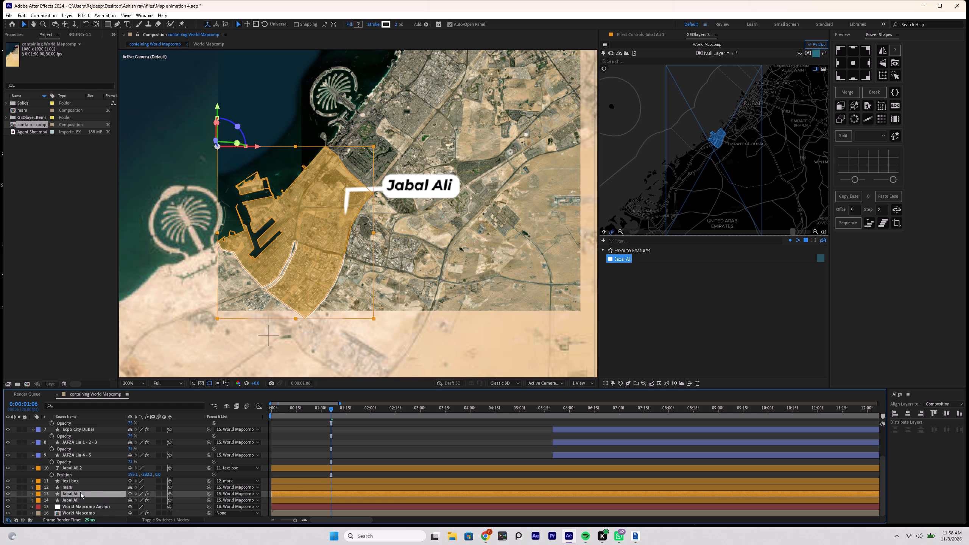
Add an opacity keyframe to the Jabal Ali fill layer at 0:00:00:00 and shift it to about 0:00:00:16.
left_click_drag(325, 411, 338, 414)
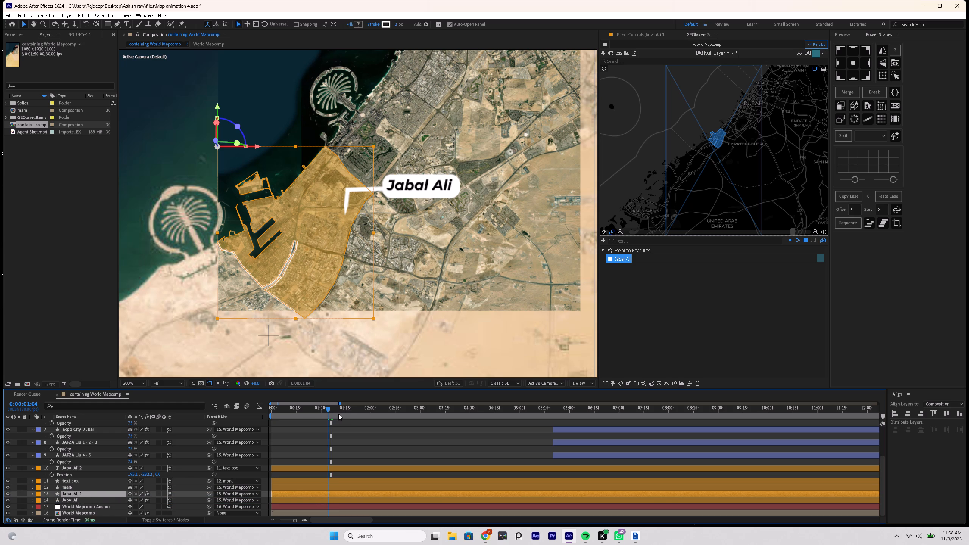
left_click_drag(338, 414, 156, 448)
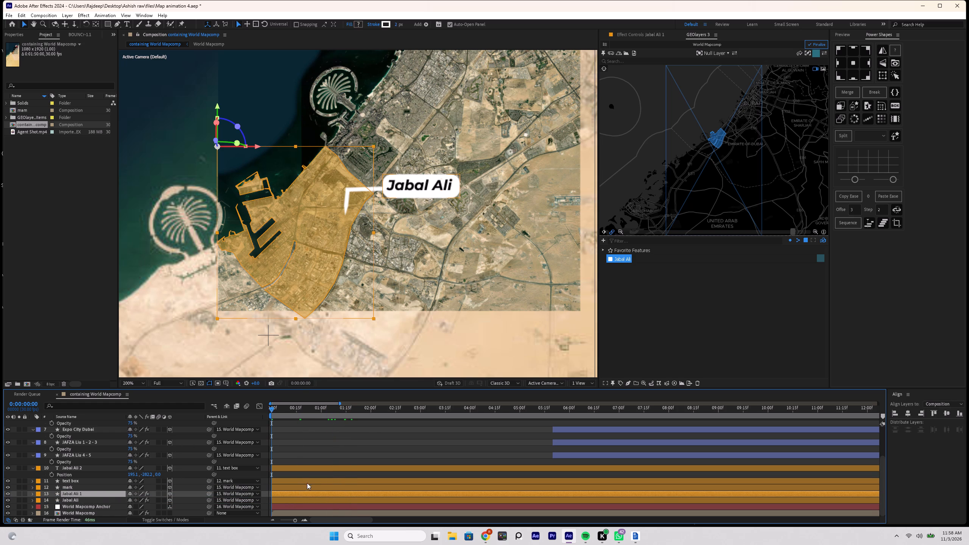
left_click(306, 502)
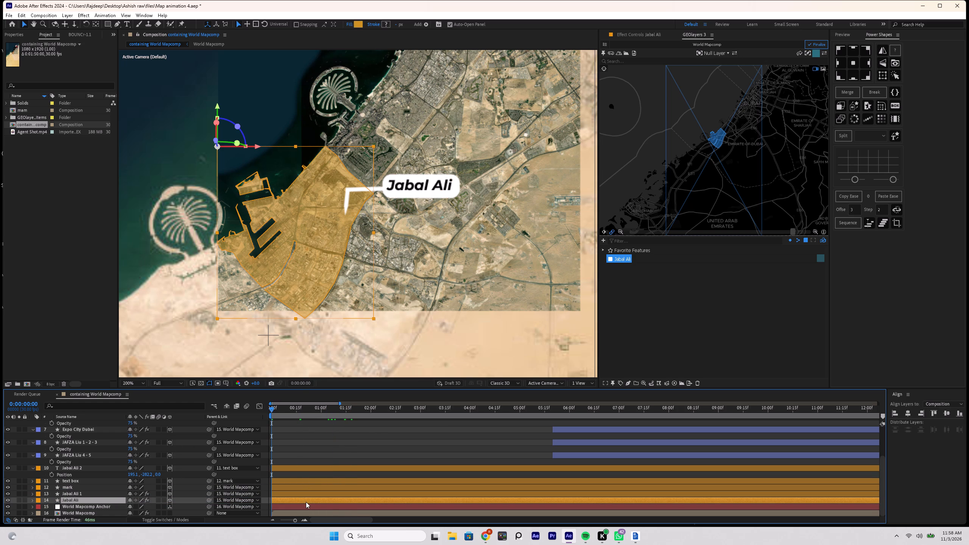
left_click(306, 498)
left_click(307, 495)
left_click(307, 498)
key("t")
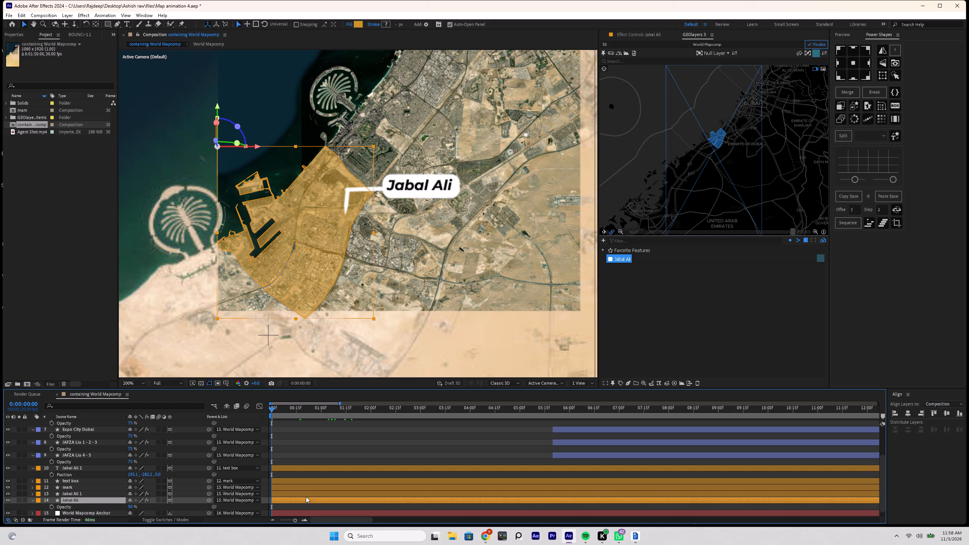
scroll(305, 496, "down", 1)
left_click(54, 501)
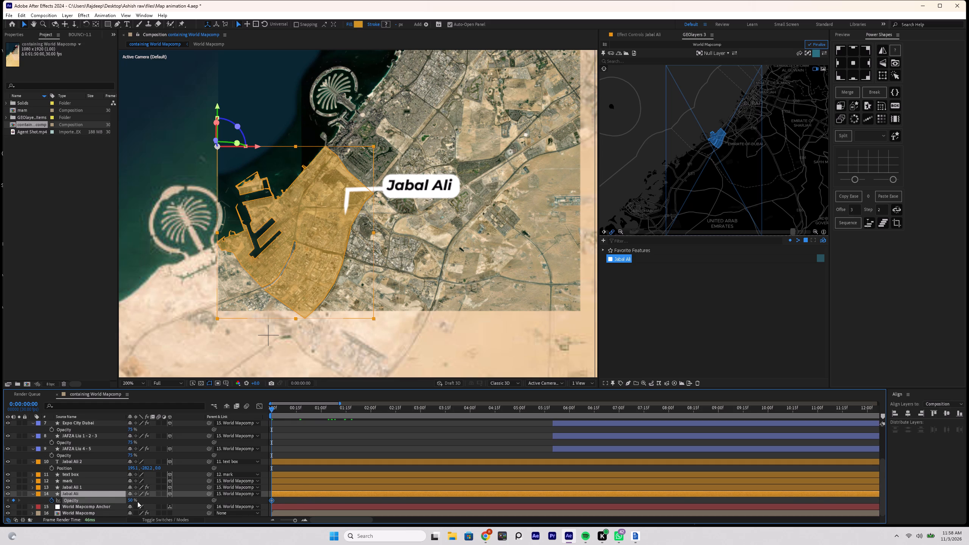
left_click_drag(273, 501, 299, 503)
Shift both End keyframes of the Jabal Ali 1 outline earlier, to about 0:00:00:21 and 0:00:01:16.
left_click(306, 489)
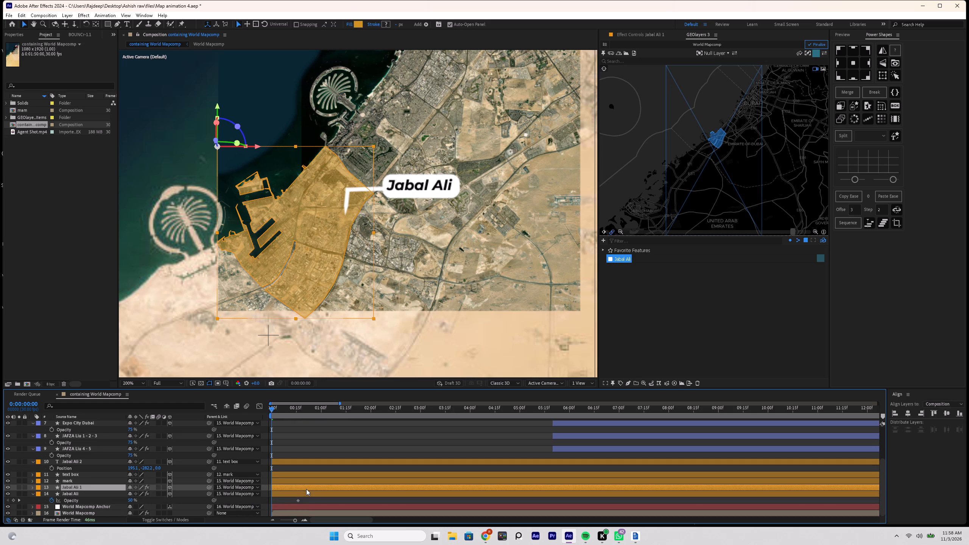
key("u")
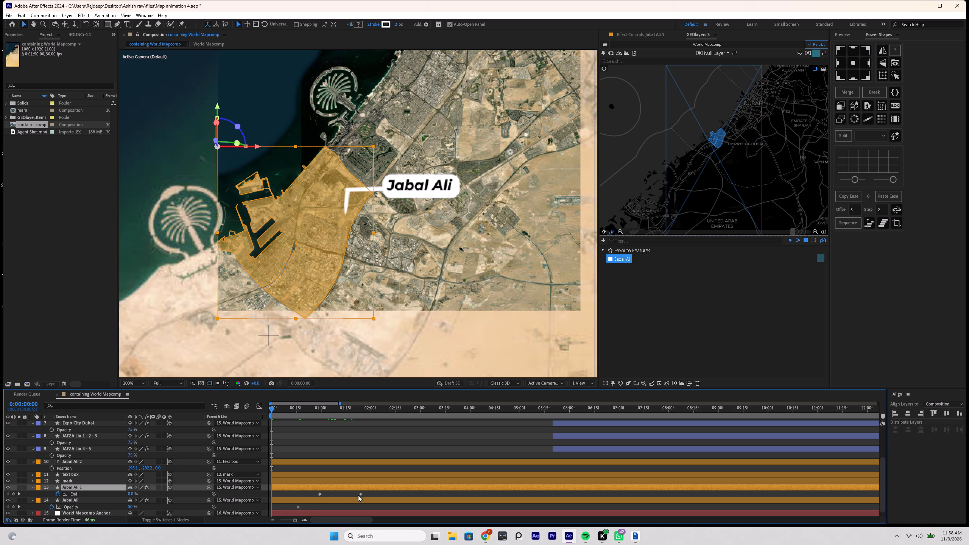
left_click_drag(361, 494, 314, 500)
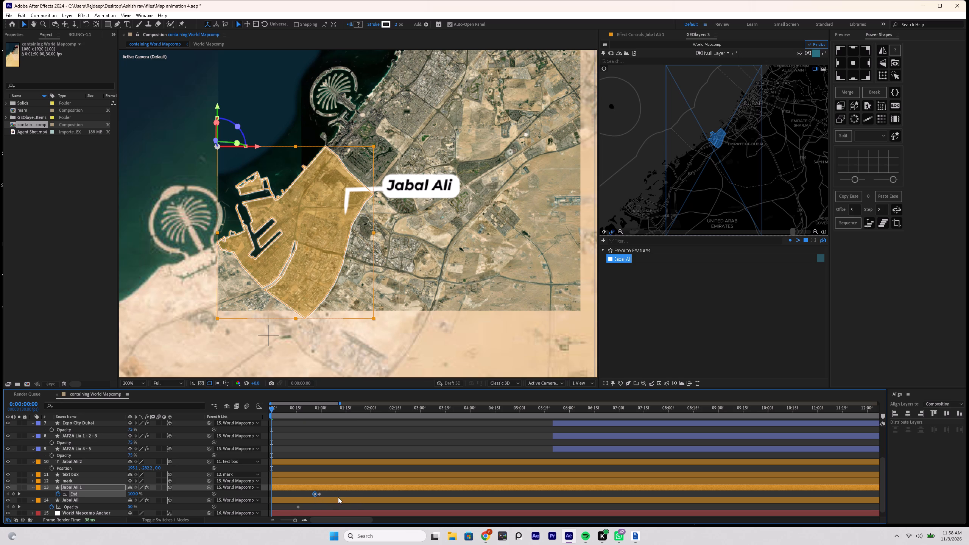
key("ctrl+z")
left_click_drag(374, 492, 315, 495)
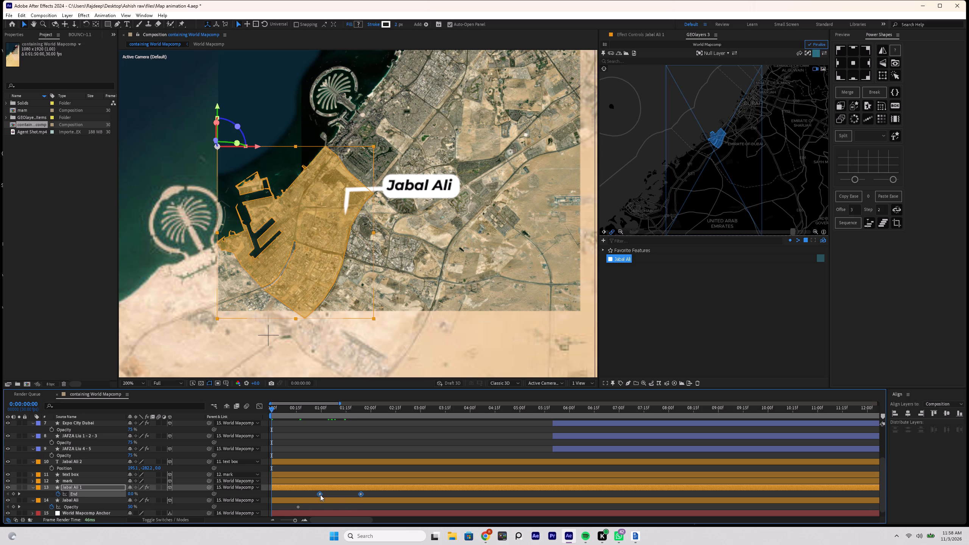
left_click_drag(320, 495, 307, 495)
Move the Jabal Ali fill's opacity keyframe to 0:00:01:18 and add a 0% opacity keyframe at 0:00:01:10.
left_click_drag(296, 508, 332, 508)
left_click(351, 410)
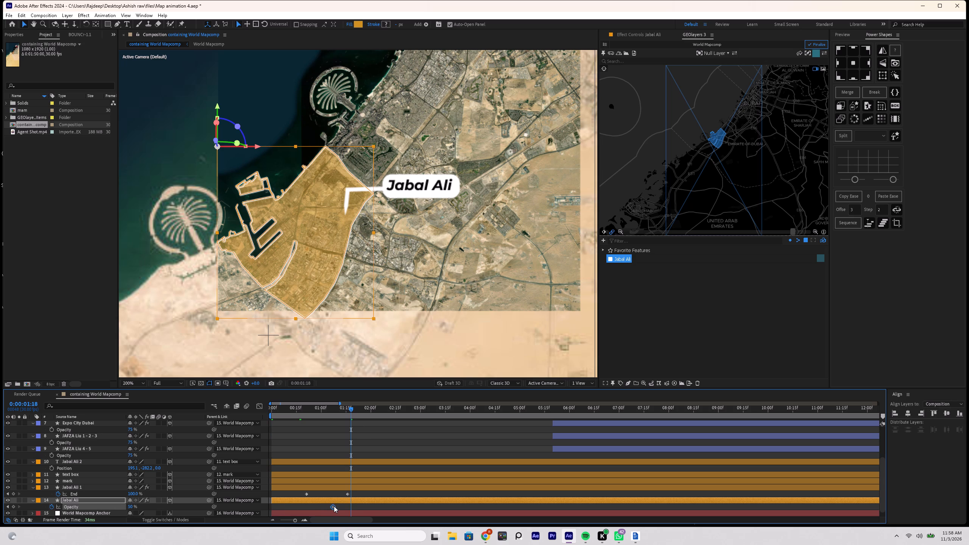
left_click_drag(334, 506, 353, 508)
left_click(338, 414)
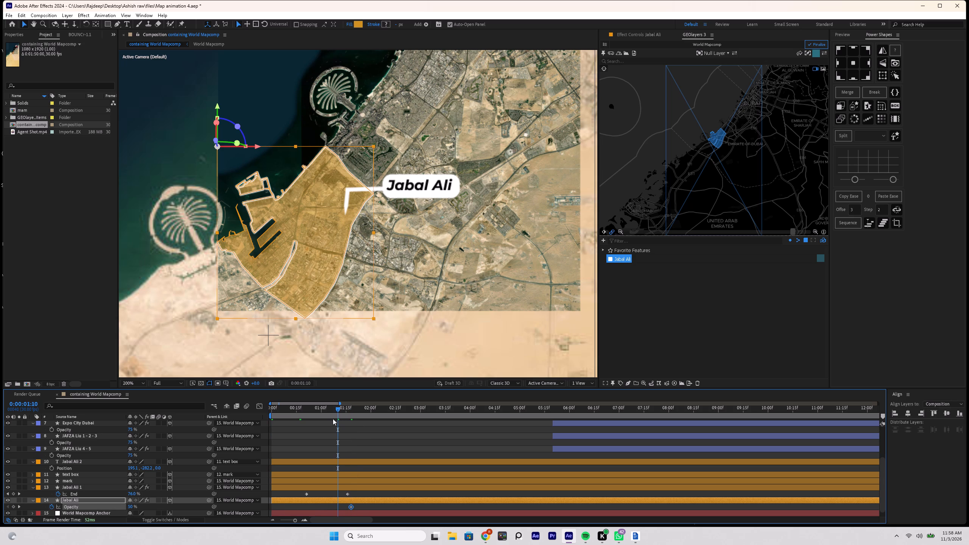
left_click_drag(132, 507, 0, 513)
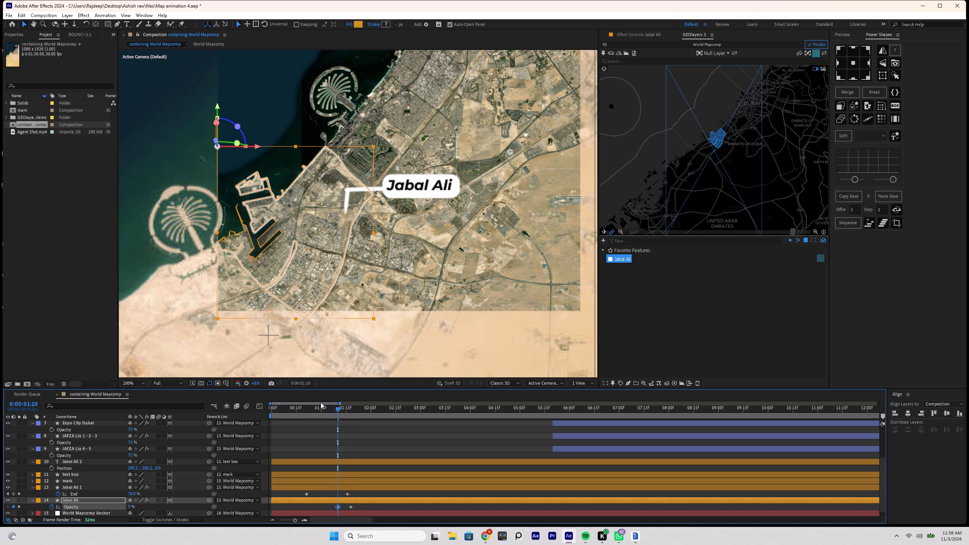
Preview the outline and fill animation from 0:00:00:00.
left_click(318, 403)
left_click_drag(310, 410, 213, 425)
key("space")
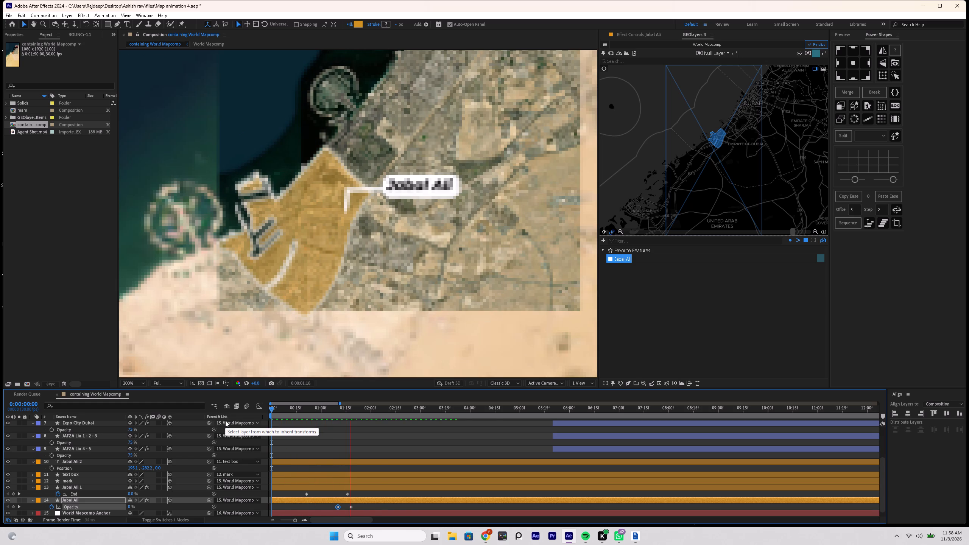
key("space")
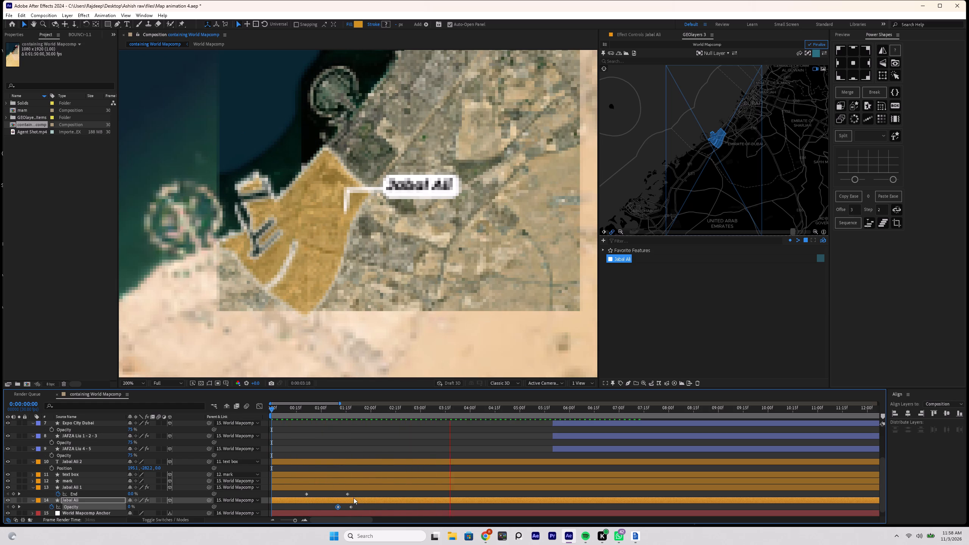
Move the Jabal Ali fill's last opacity keyframe to about 0:00:01:28 and the Jabal Ali 1 End keyframes to about 0:00:00:25 and 0:00:01:20.
left_click_drag(356, 494, 344, 507)
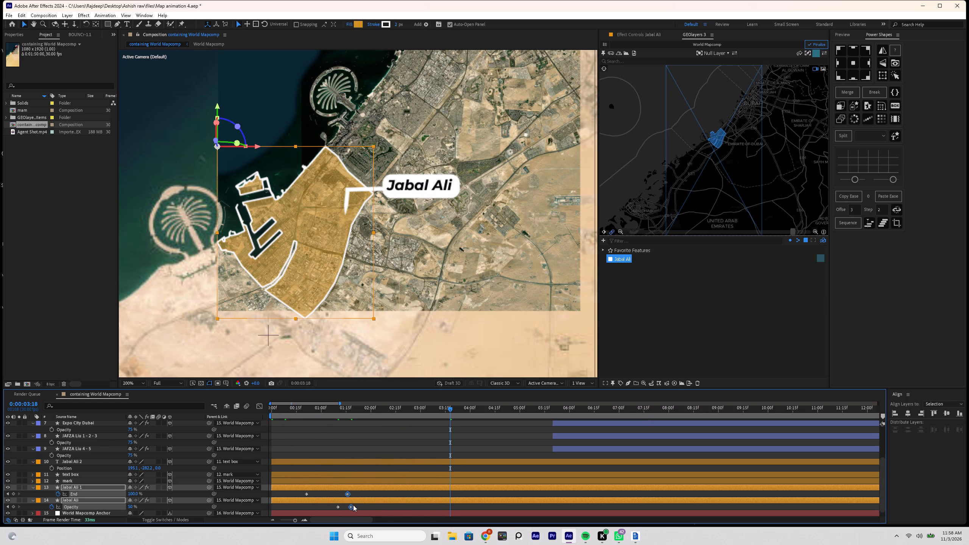
left_click(354, 505)
left_click_drag(352, 508, 369, 507)
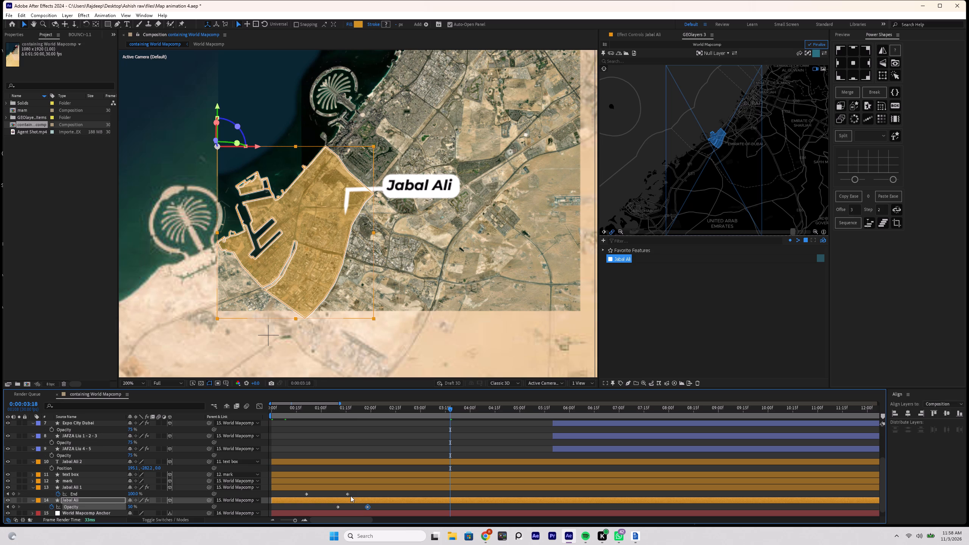
left_click_drag(358, 496, 295, 496)
left_click_drag(306, 493, 313, 495)
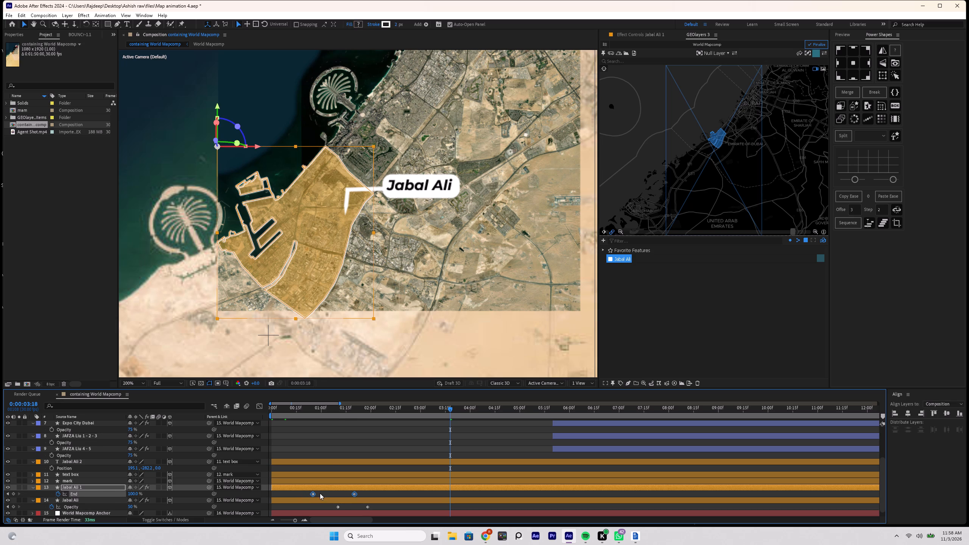
Preview the outline and fill timing from the start of the composition.
left_click_drag(310, 411, 187, 439)
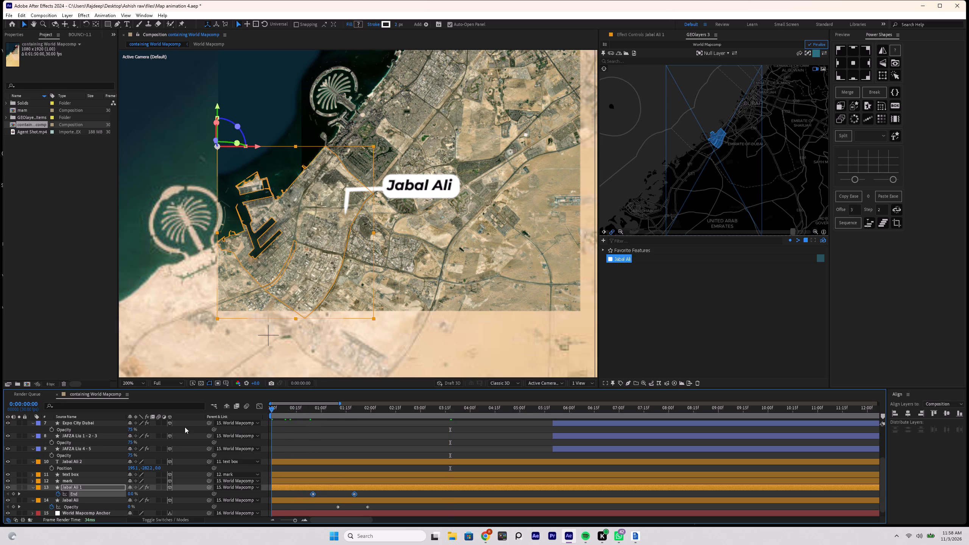
key("space")
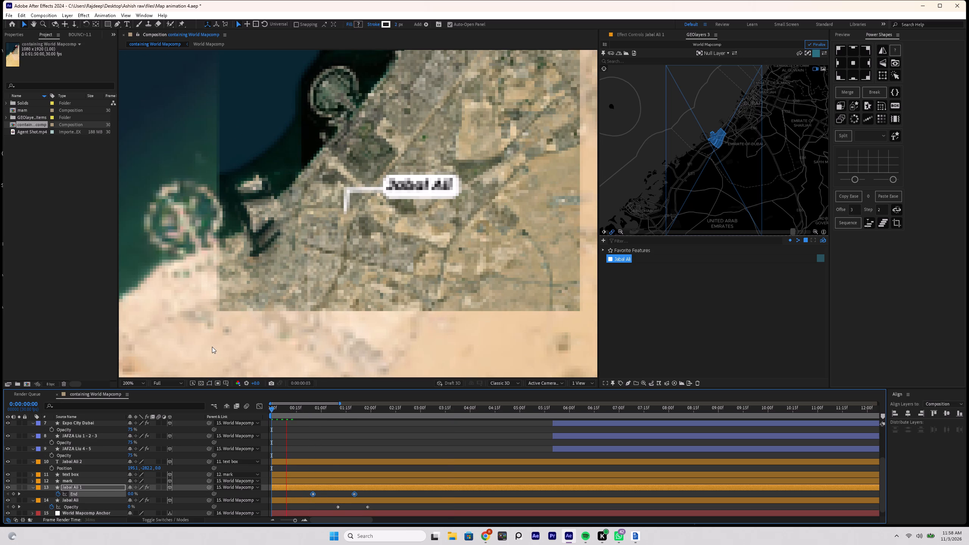
key("space")
left_click_drag(296, 411, 272, 414)
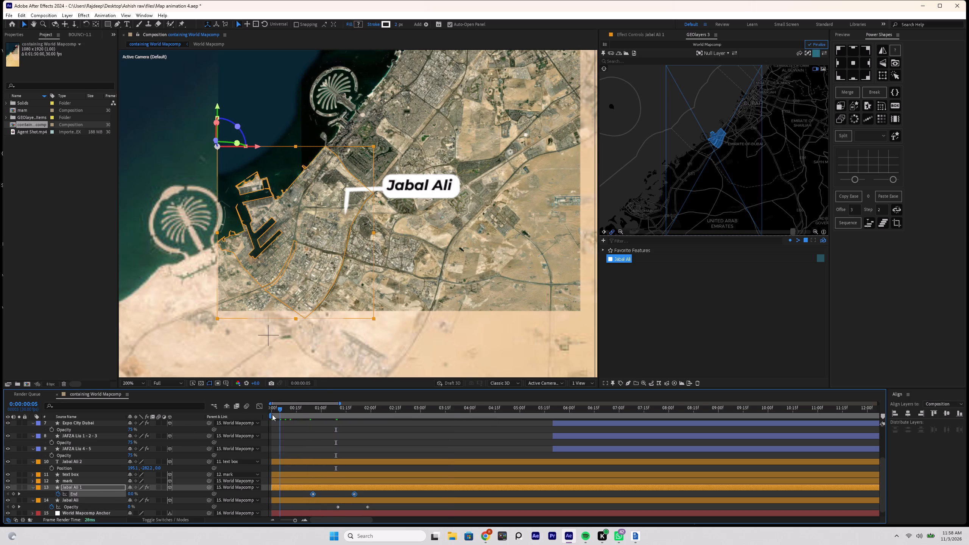
key("space")
key("space")
Shift all outline End and fill opacity keyframes about 10 frames earlier, with the first End keyframe at about 0:00:00:15.
left_click_drag(372, 493, 315, 507)
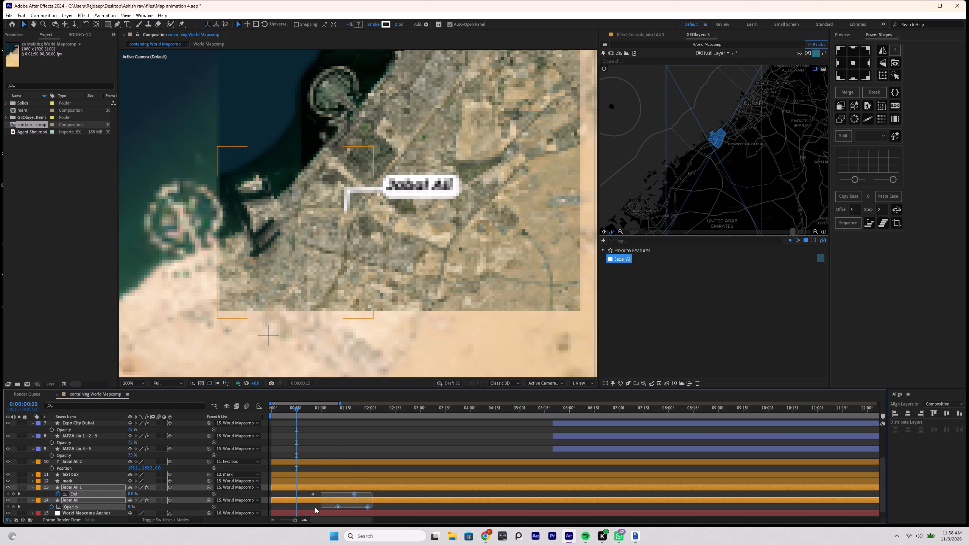
left_click_drag(315, 507, 307, 508)
left_click_drag(313, 495, 298, 497)
Preview the outline and fill animation from 0:00:00:00 and again from 0:00:01:01.
left_click_drag(290, 407, 175, 406)
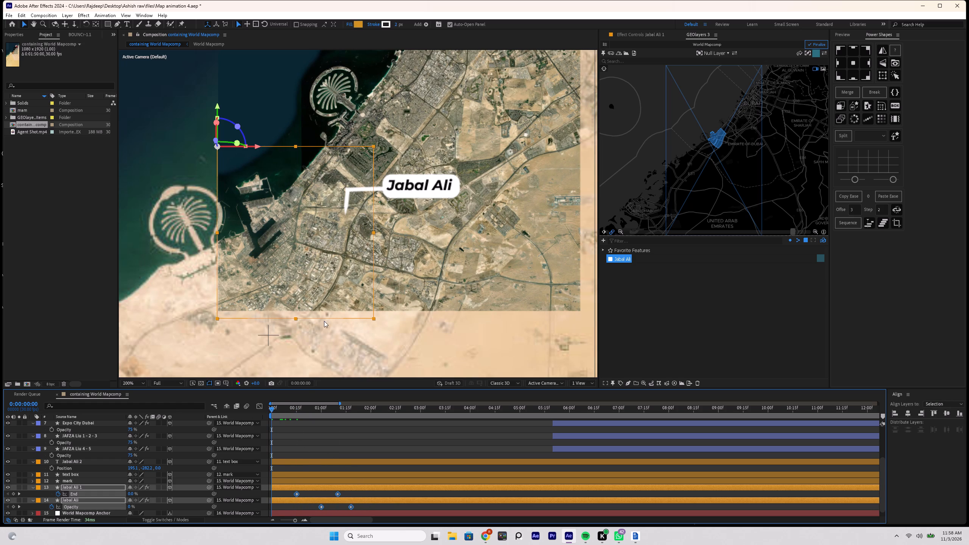
left_click(333, 330)
key("space")
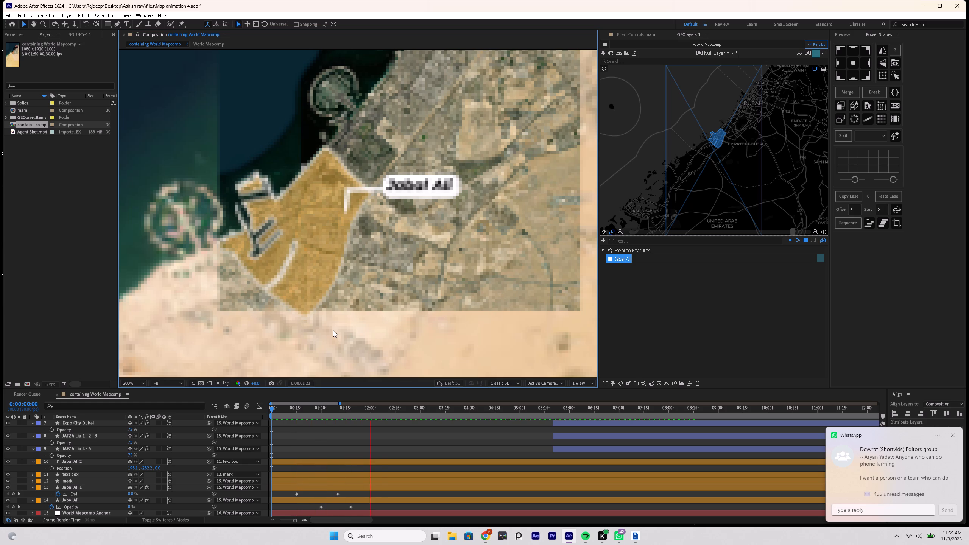
key("space")
left_click(323, 407)
key("space")
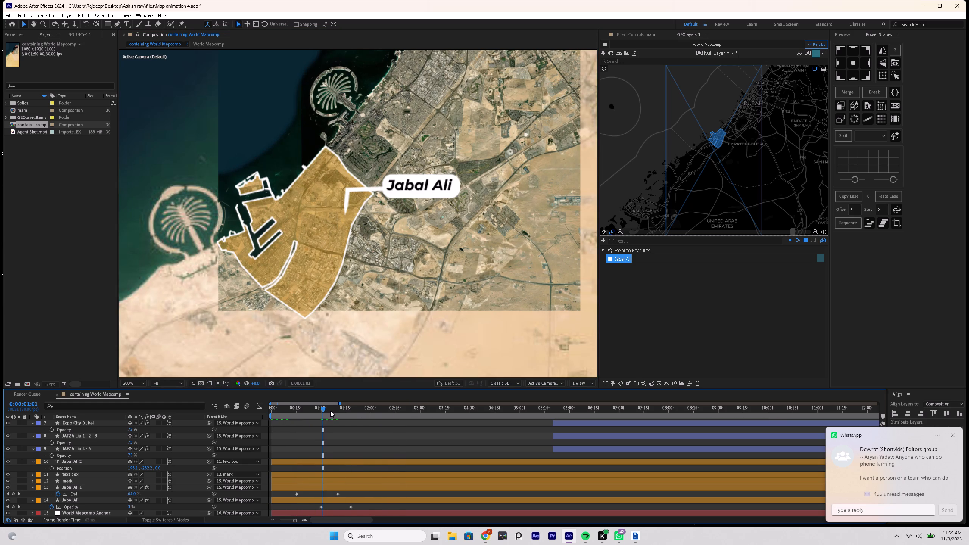
key("space")
left_click(334, 468)
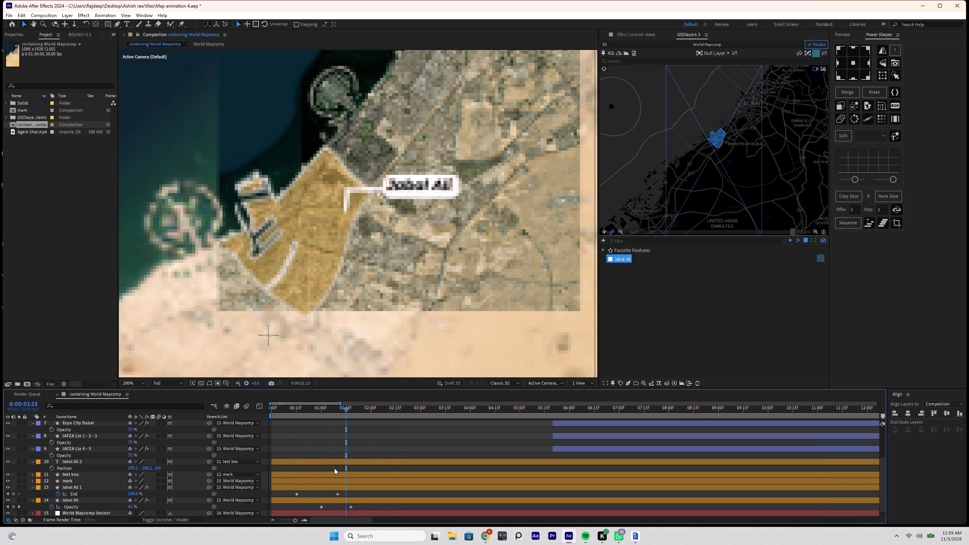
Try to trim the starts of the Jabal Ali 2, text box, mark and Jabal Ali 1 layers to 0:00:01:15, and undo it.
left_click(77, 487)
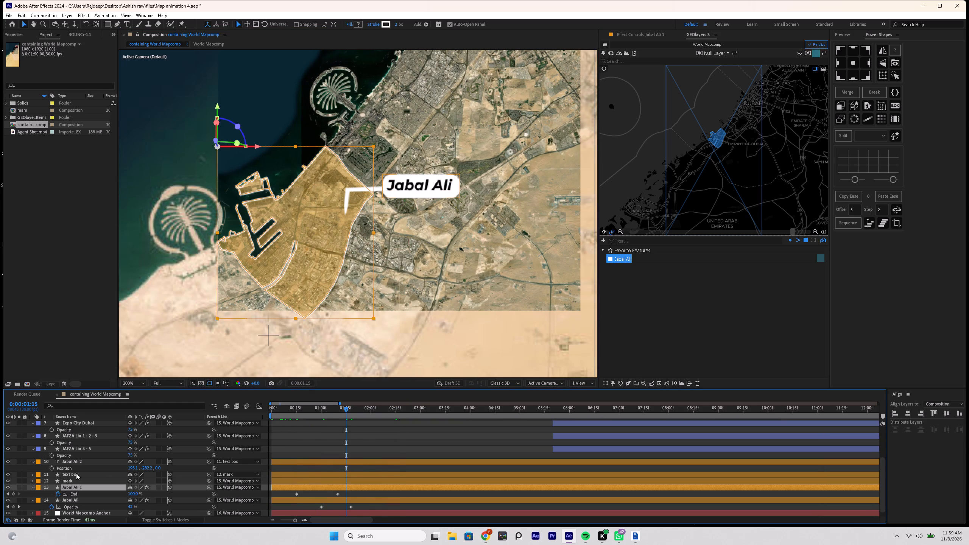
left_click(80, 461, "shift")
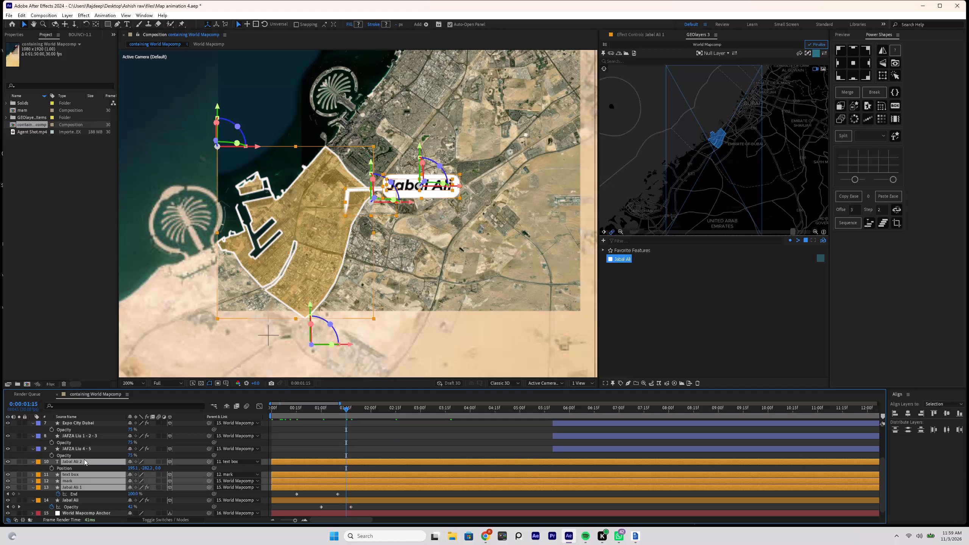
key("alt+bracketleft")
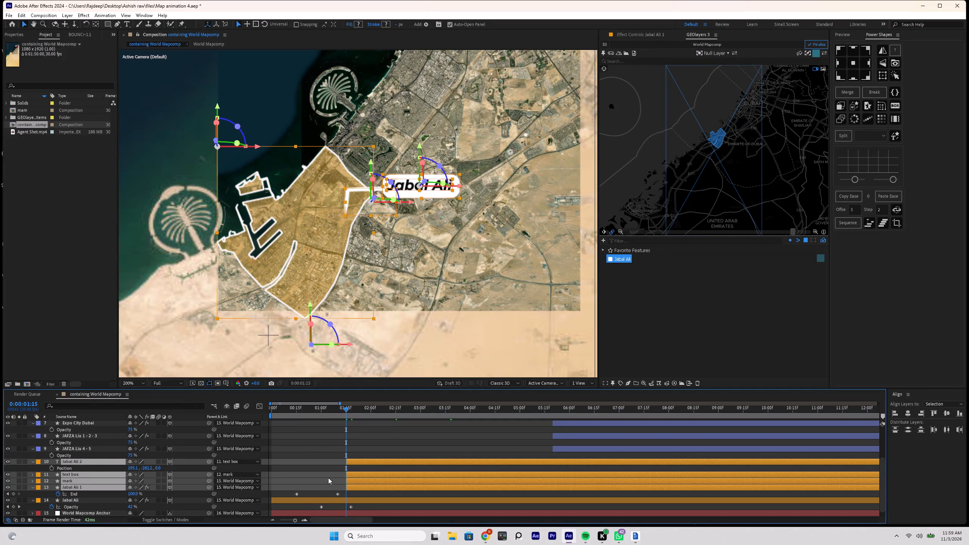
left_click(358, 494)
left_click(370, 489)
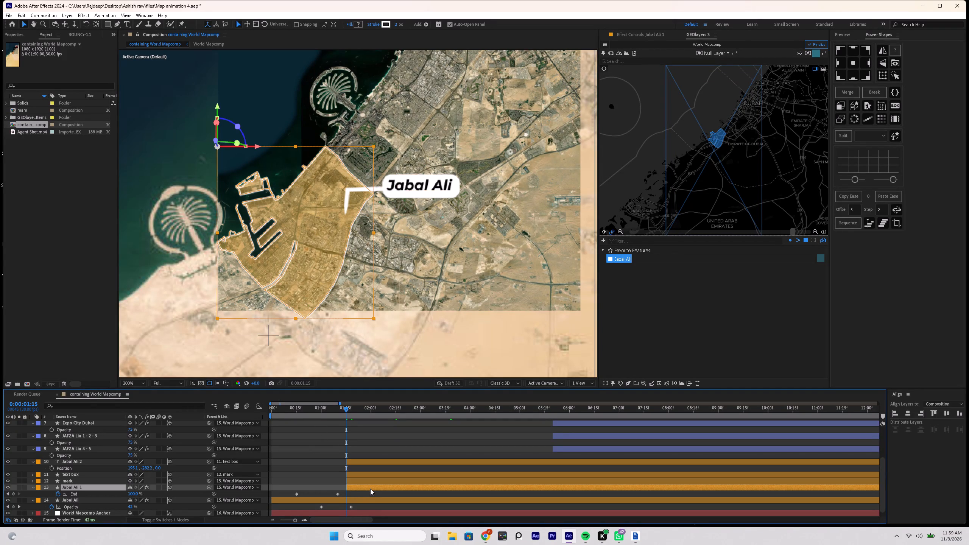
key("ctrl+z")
Trim the starts of only the Jabal Ali 2, text box and mark layers to 0:00:01:15.
left_click(345, 483)
left_click(345, 473)
left_click(344, 484)
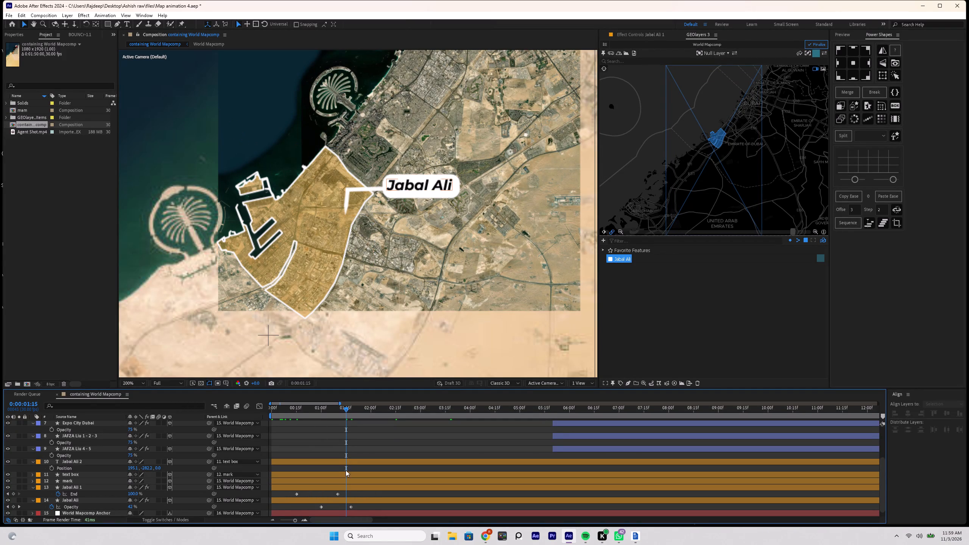
left_click(348, 460)
left_click(346, 481, "shift")
key("alt+bracketleft")
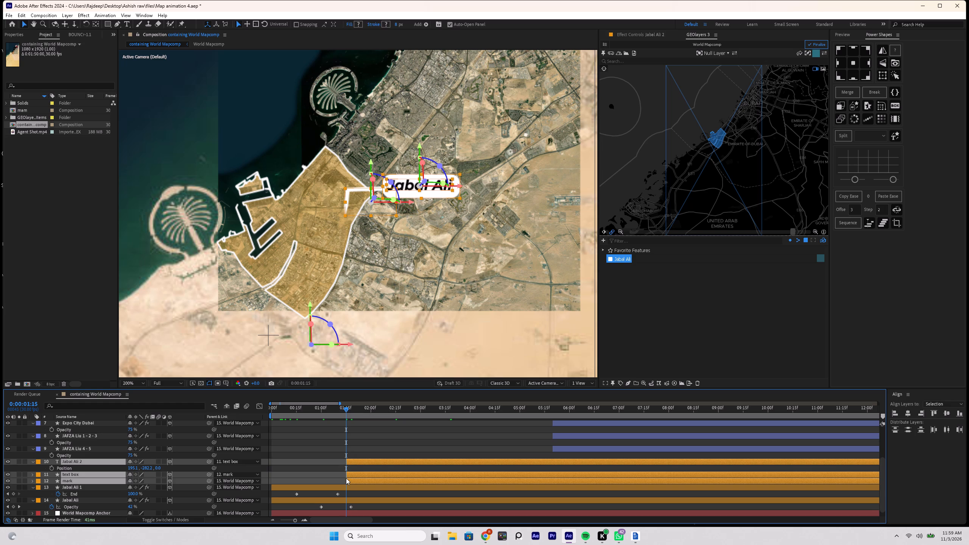
Preview the label's appearance after the outline from 0:00:00:00, and replay it from about 0:00:01:00.
left_click_drag(323, 411, 166, 463)
key("space")
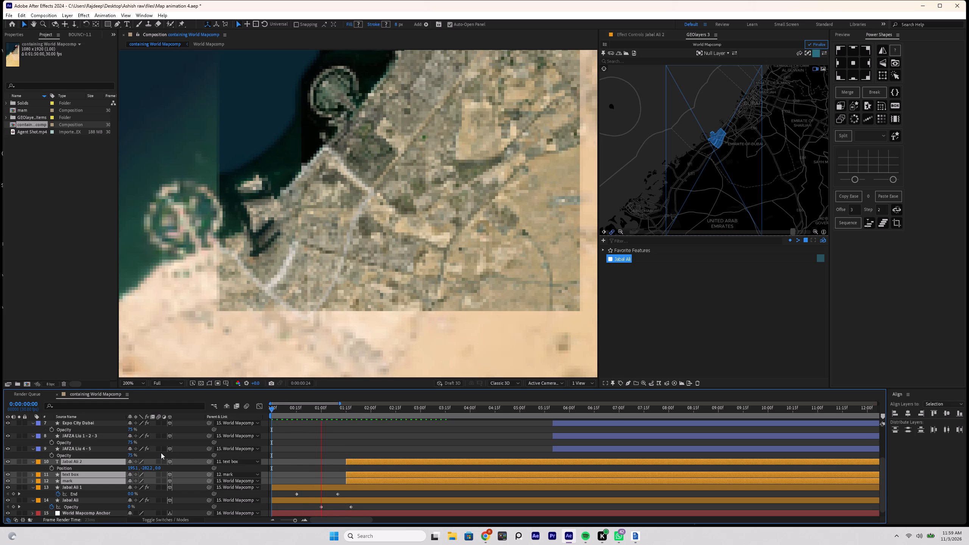
key("space")
left_click(321, 413)
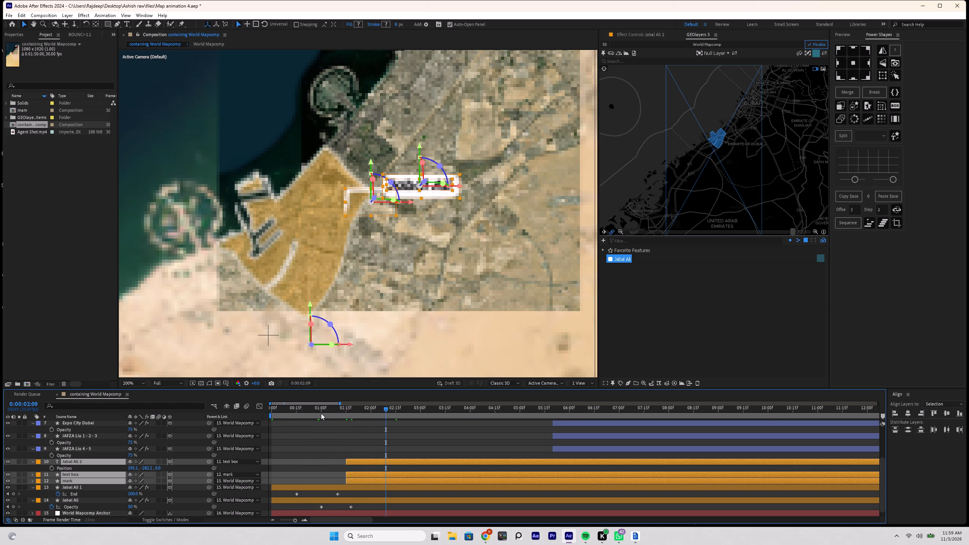
key("space")
key("space")
left_click(333, 466)
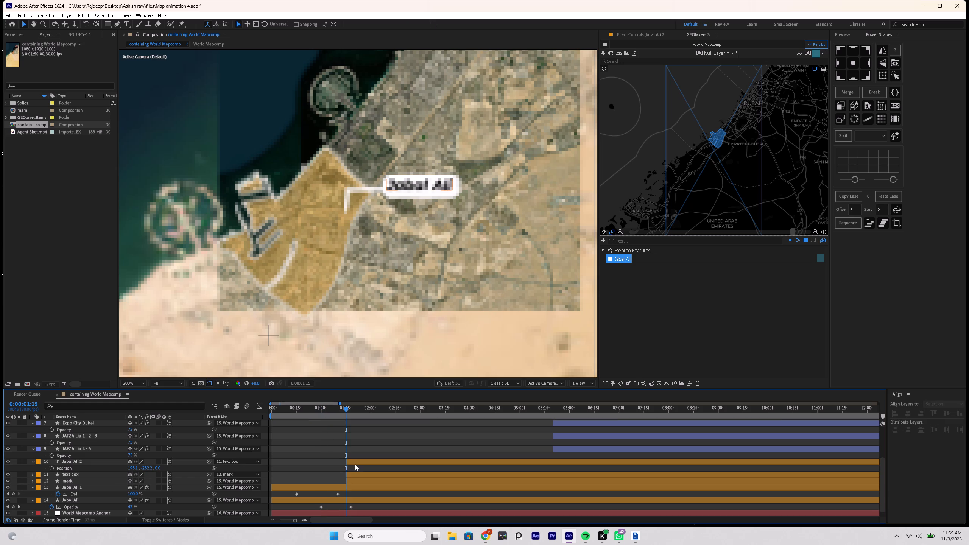
Move the starts of the Jabal Ali 2, text box and mark layers two frames earlier to 0:00:01:13.
left_click(356, 462, "shift")
left_click(360, 481, "shift")
left_click(365, 462)
left_click(342, 470)
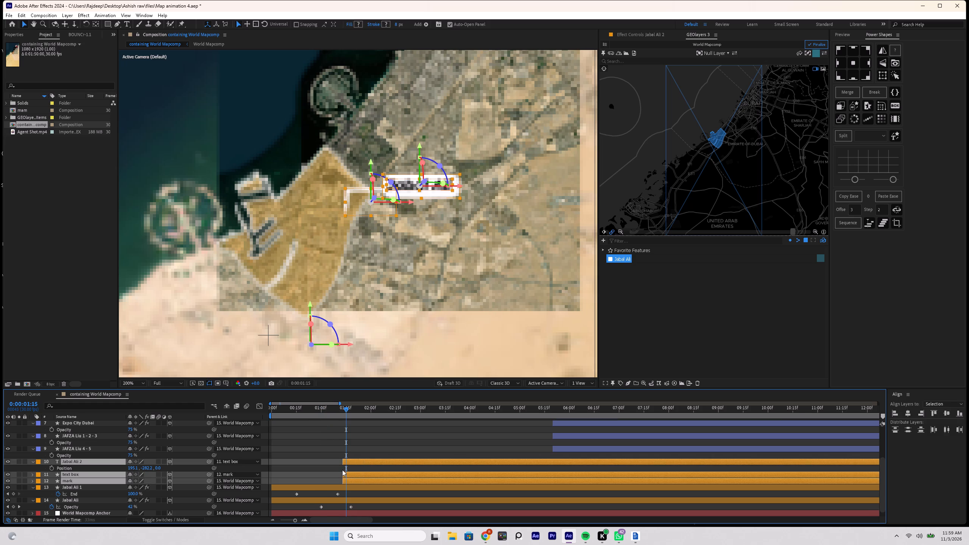
left_click(332, 473)
Add a Scale keyframe to the mark layer at 0:00:01:15, keeping its full size.
left_click(354, 482)
type("sd")
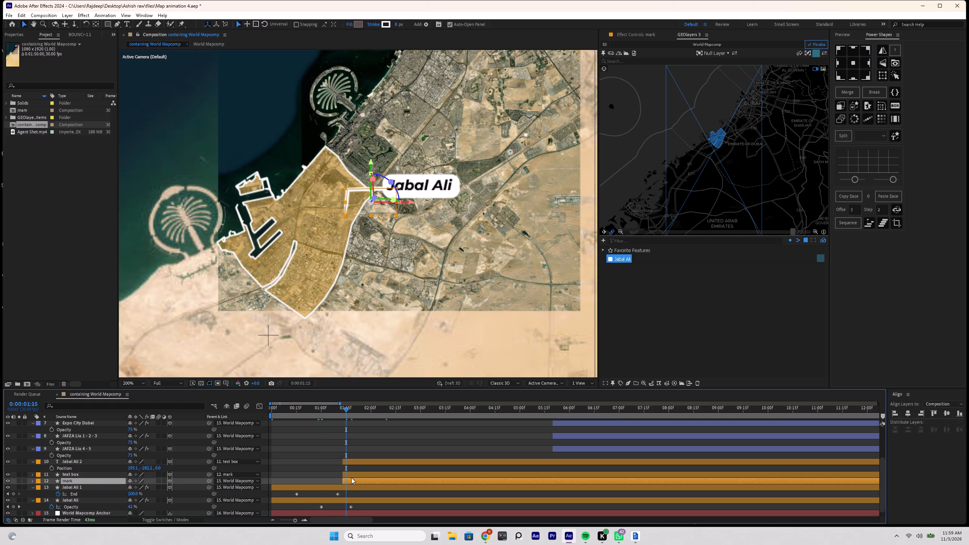
left_click_drag(141, 489, 137, 490)
key("ctrl+z")
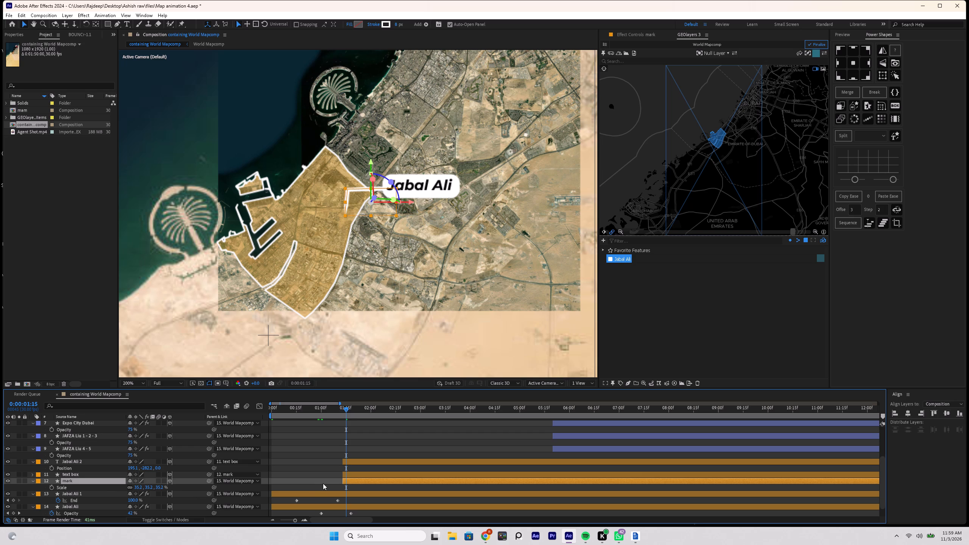
left_click(322, 481)
left_click(352, 482)
left_click(52, 489)
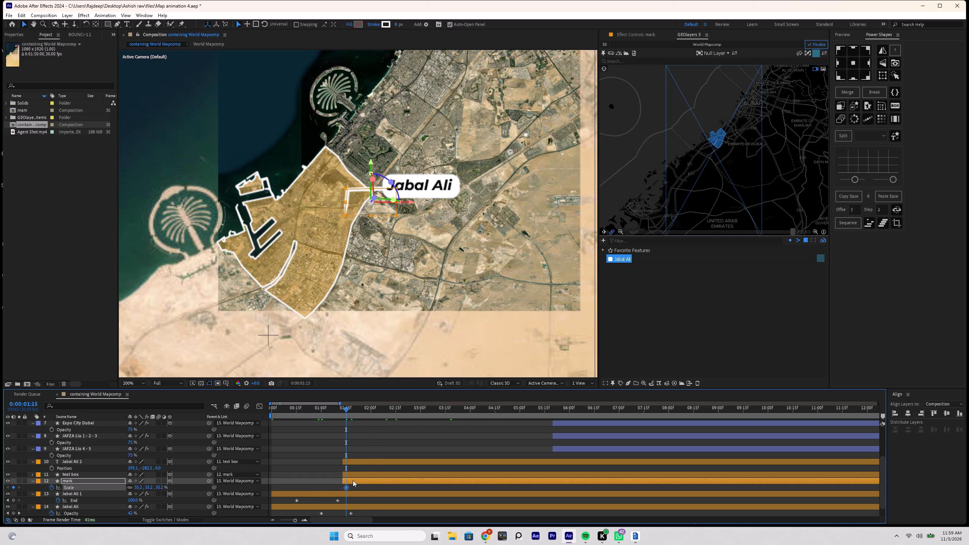
scroll(352, 479, "up", 2, "alt")
left_click(321, 486)
left_click(324, 486)
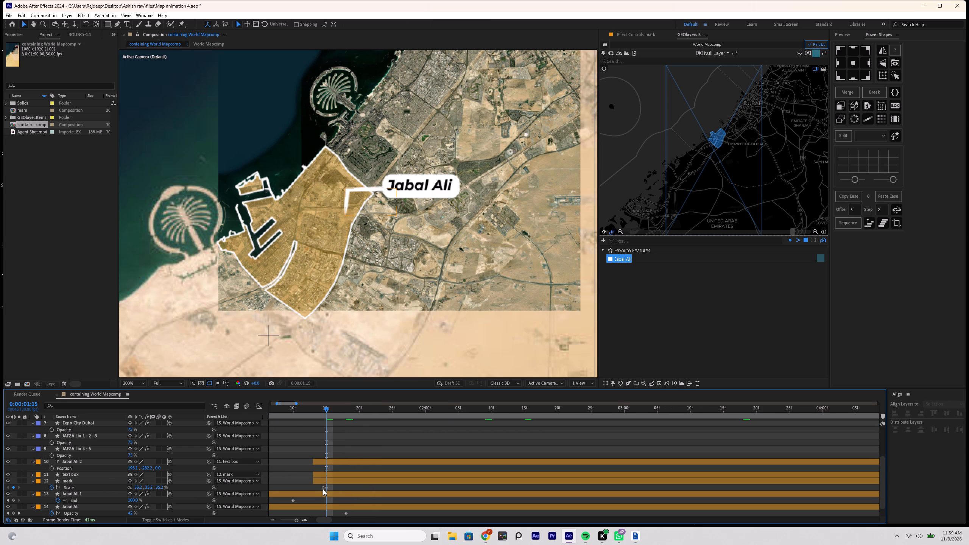
Add a 0% Scale keyframe to the mark layer at its start, 0:00:01:13.
left_click(315, 415)
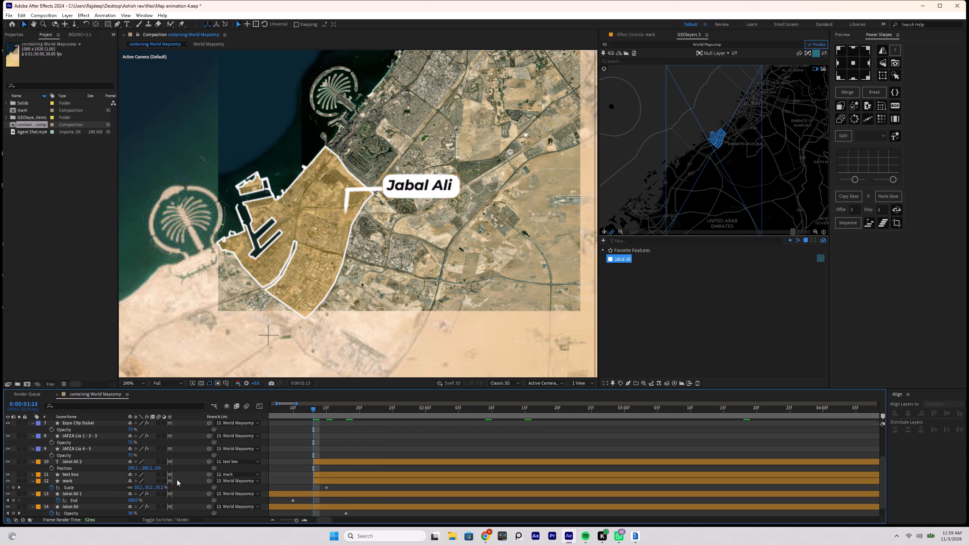
left_click_drag(137, 488, 129, 489)
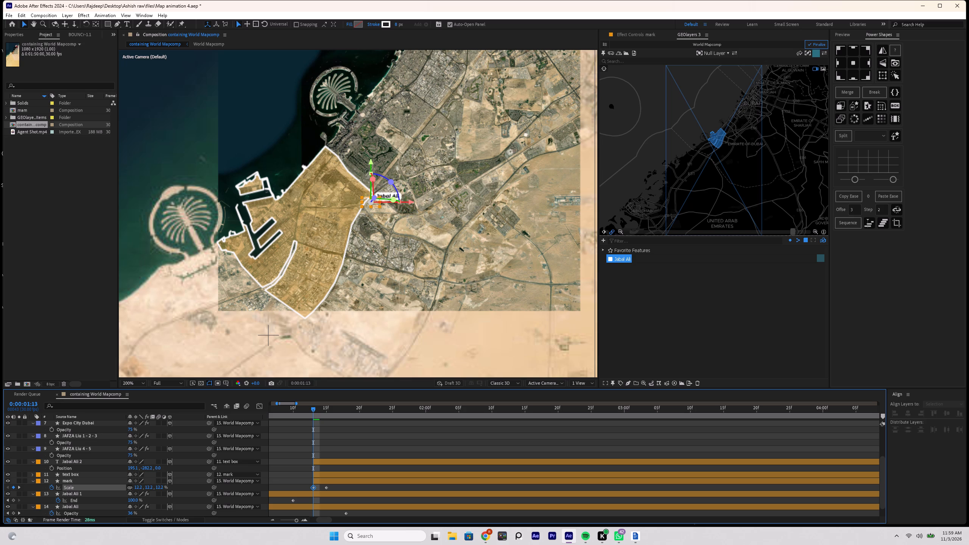
left_click_drag(129, 489, 129, 489)
key("ctrl+z")
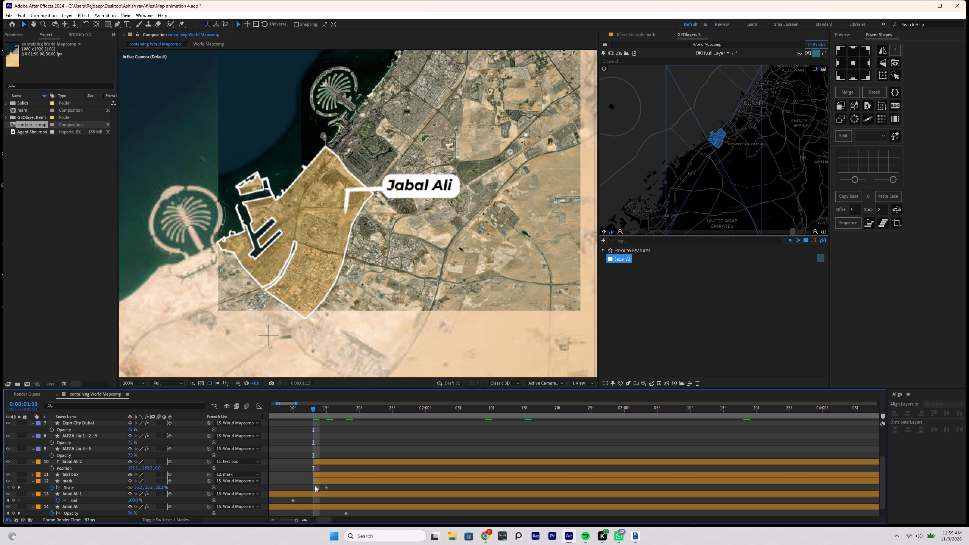
left_click(139, 487)
key("0")
left_click(339, 487)
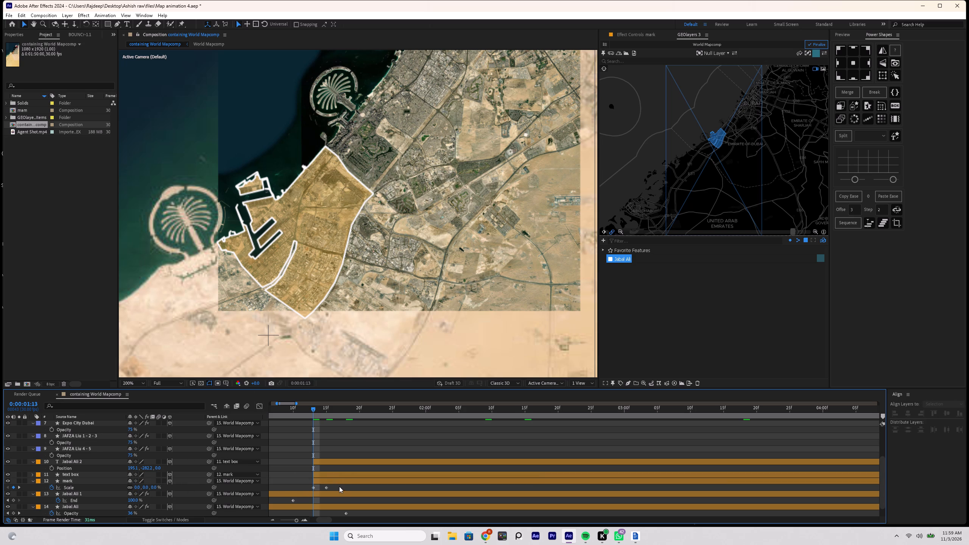
Select both Scale keyframes of the mark layer and preview its scale-up from 0:00:01:10.
left_click_drag(339, 486, 298, 492)
left_click(291, 414)
key("space")
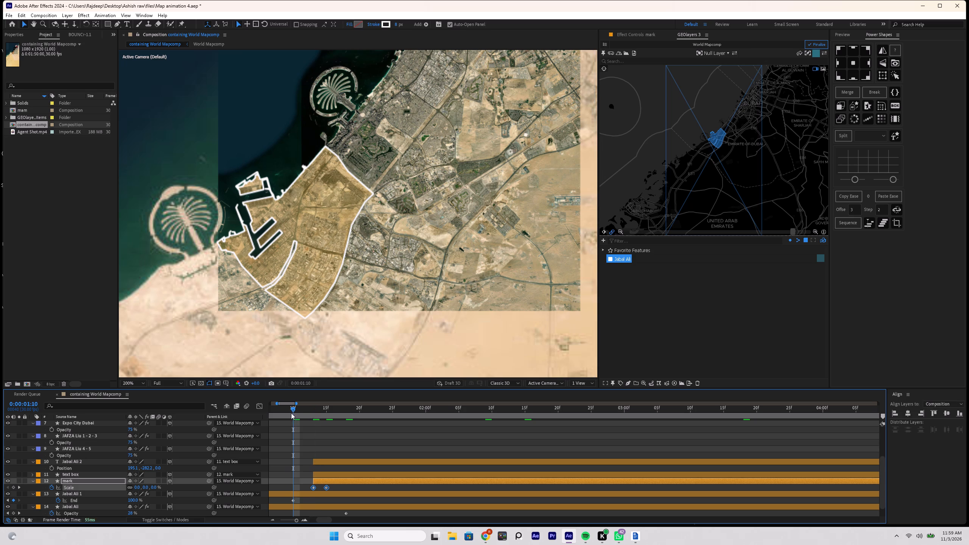
key("space")
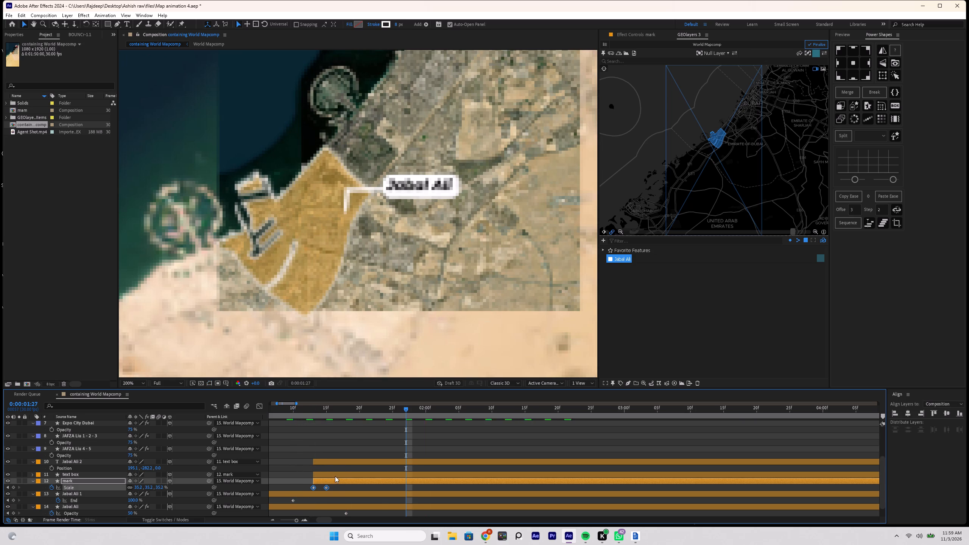
Move the mark layer's ending Scale keyframe one frame earlier to about 0:00:01:14.
left_click(336, 485)
left_click_drag(326, 488, 320, 489)
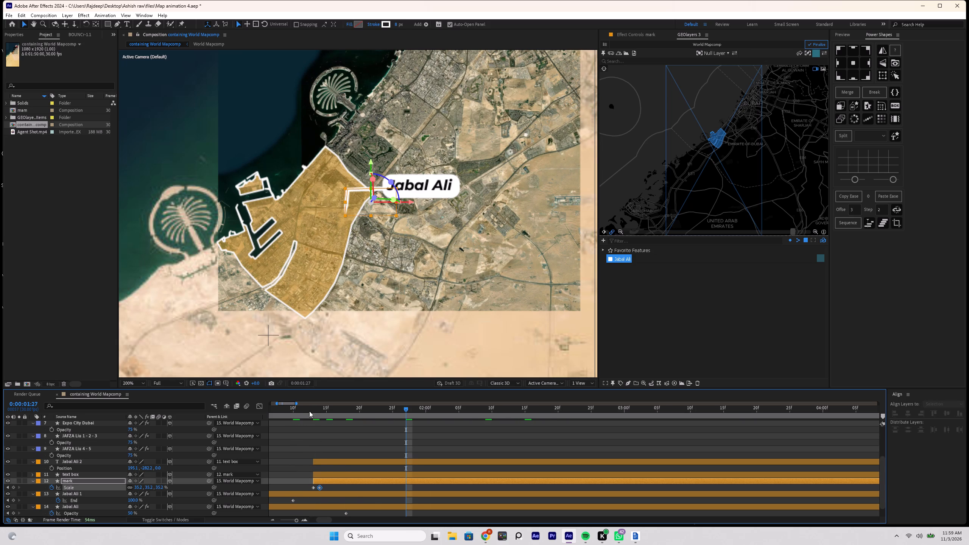
Preview the mark layer's scale-up from 0:00:01:11.
left_click_drag(310, 410, 326, 420)
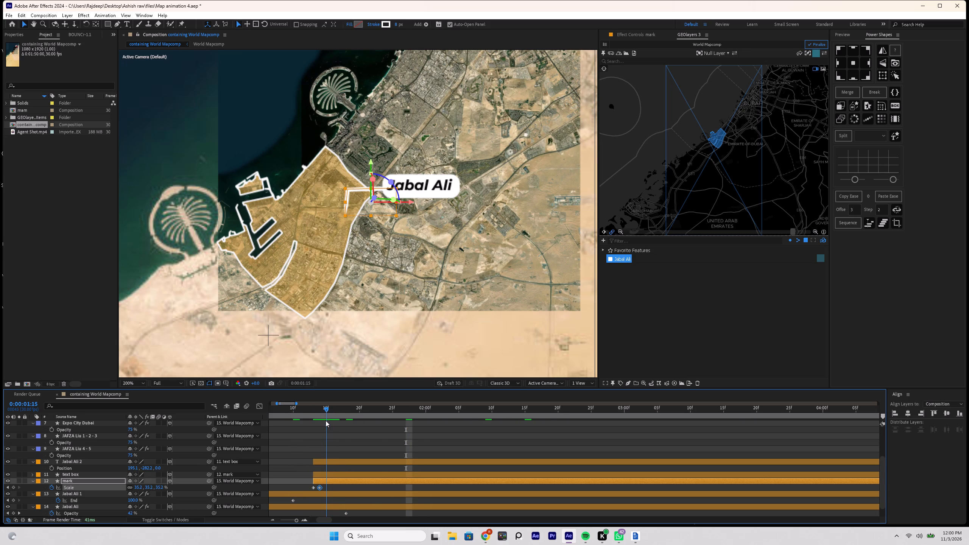
left_click_drag(326, 420, 303, 427)
key("space")
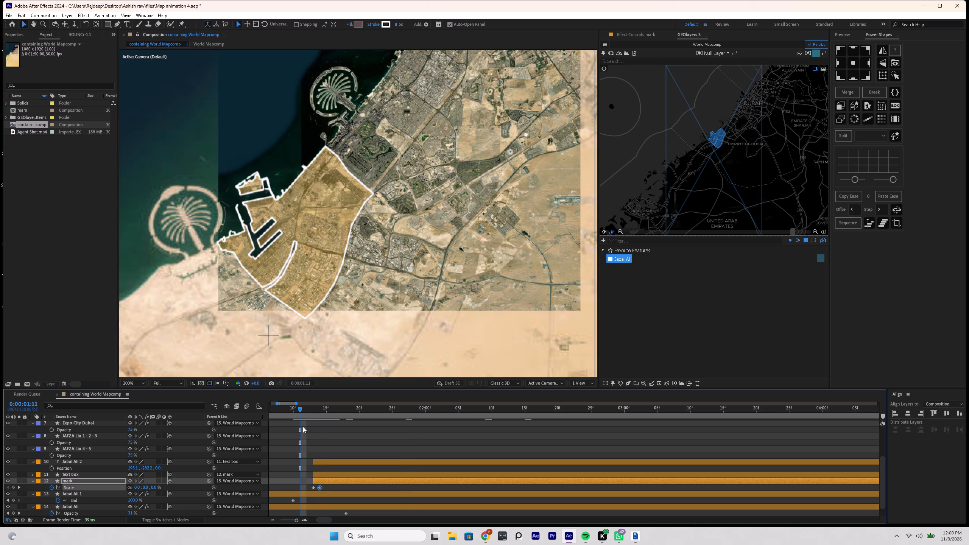
key("space")
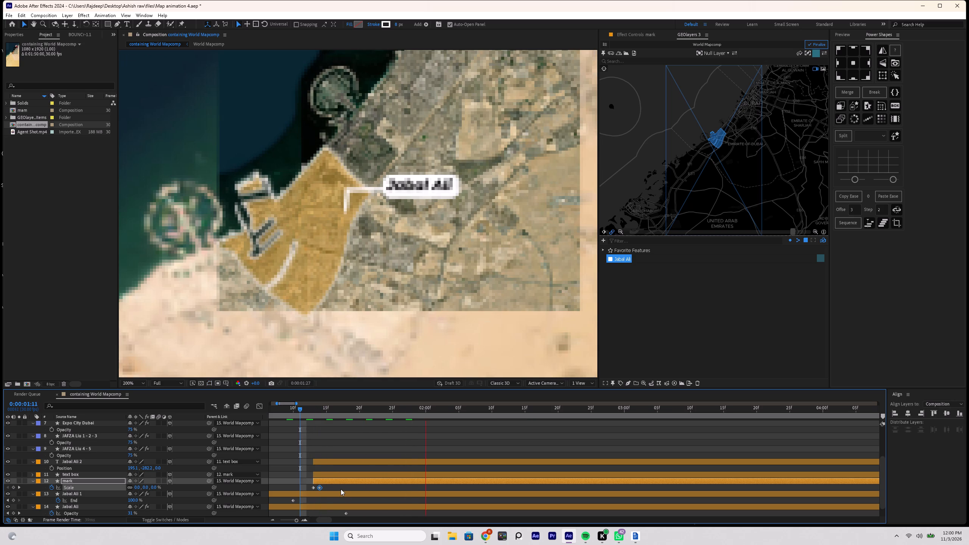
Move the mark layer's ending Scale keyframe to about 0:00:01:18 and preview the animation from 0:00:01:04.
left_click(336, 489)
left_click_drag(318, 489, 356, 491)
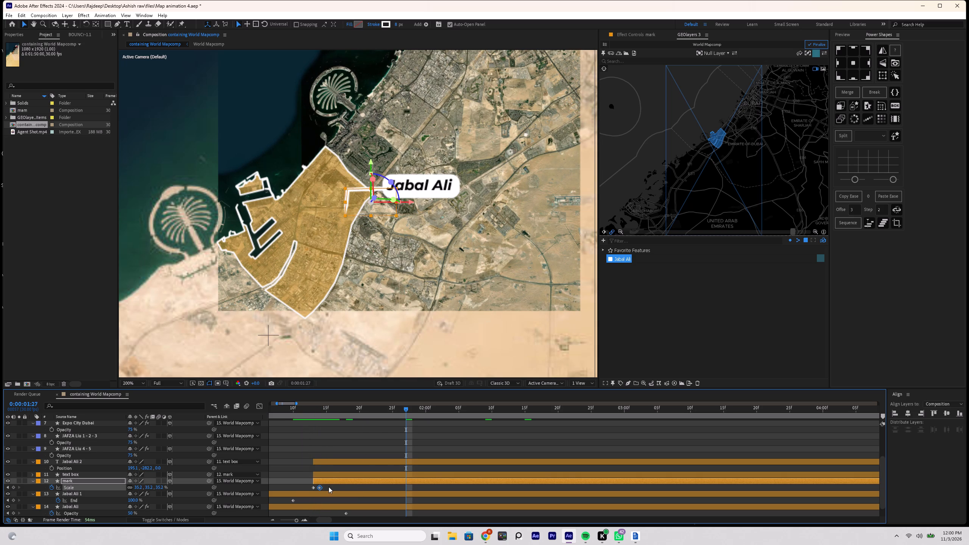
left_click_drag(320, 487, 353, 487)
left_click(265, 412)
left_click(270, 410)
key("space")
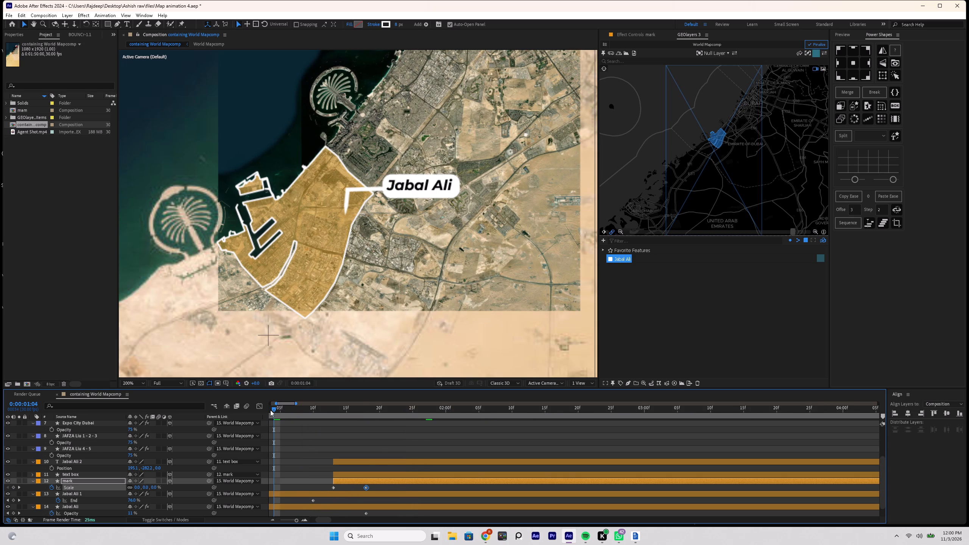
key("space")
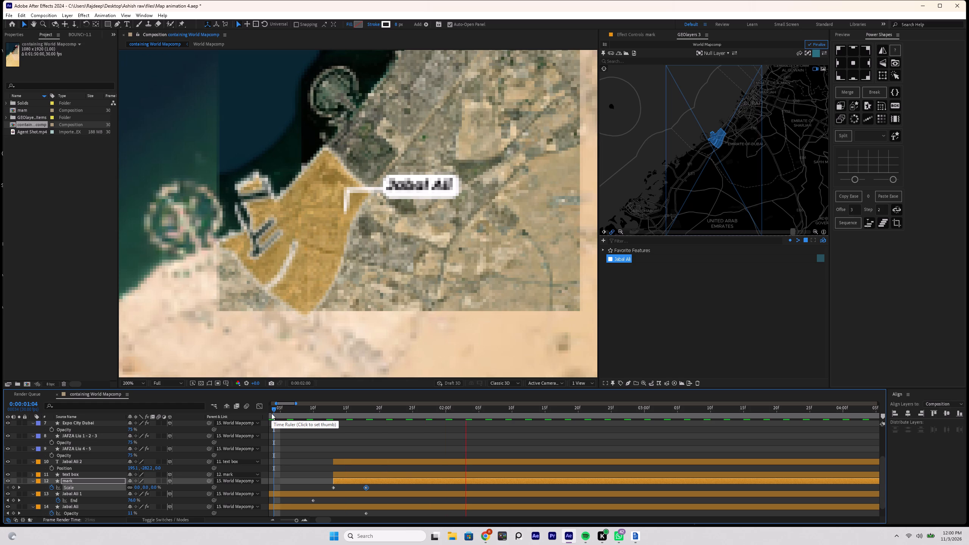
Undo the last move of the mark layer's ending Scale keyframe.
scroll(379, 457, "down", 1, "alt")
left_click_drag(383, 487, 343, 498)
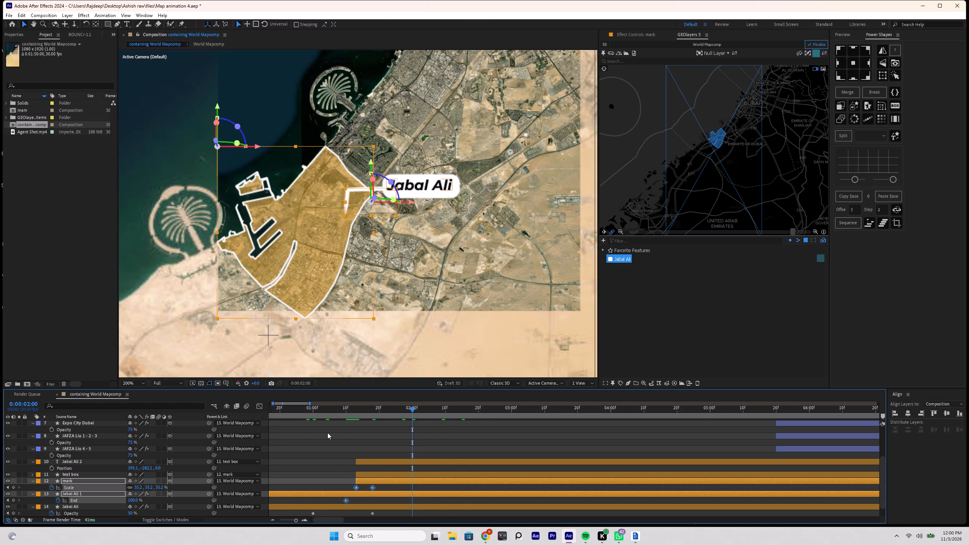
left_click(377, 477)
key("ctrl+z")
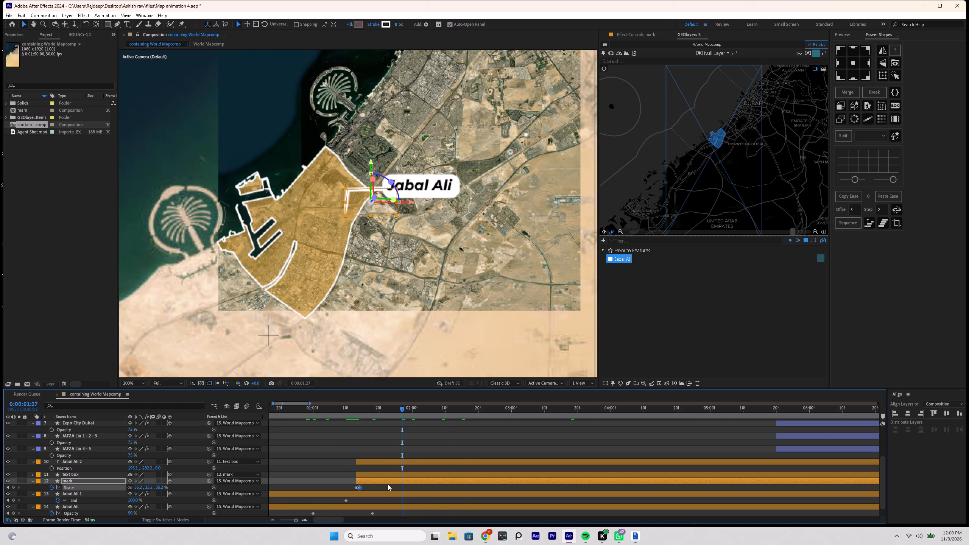
Move the mark layer's ending Scale keyframe to about 0:00:01:18, in line with the fill's second Opacity keyframe.
left_click_drag(360, 487, 373, 489)
Ease both Scale keyframes of the mark layer so it grows fast and settles slowly, and preview from 0:00:01:05.
left_click_drag(381, 486, 343, 492)
left_click_drag(896, 180, 864, 187)
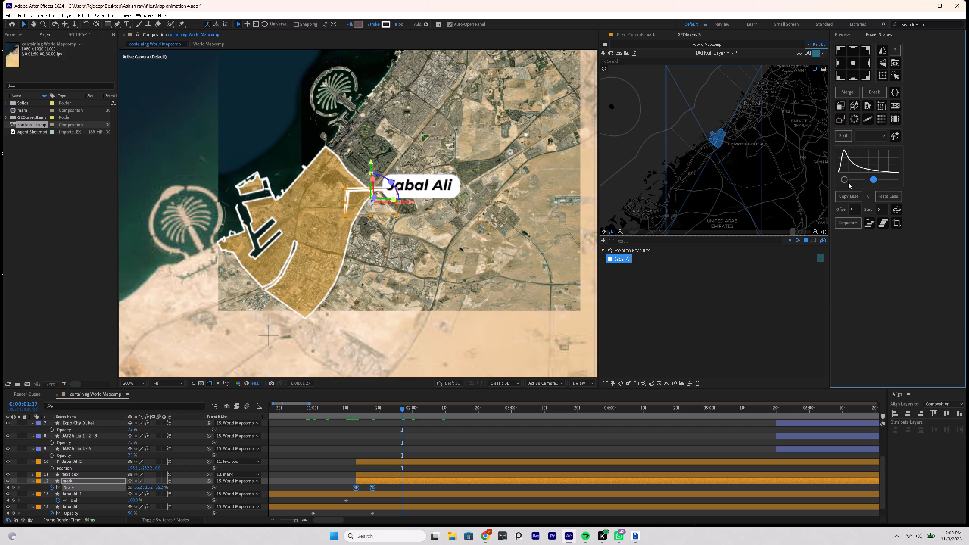
left_click(843, 184)
left_click(843, 181)
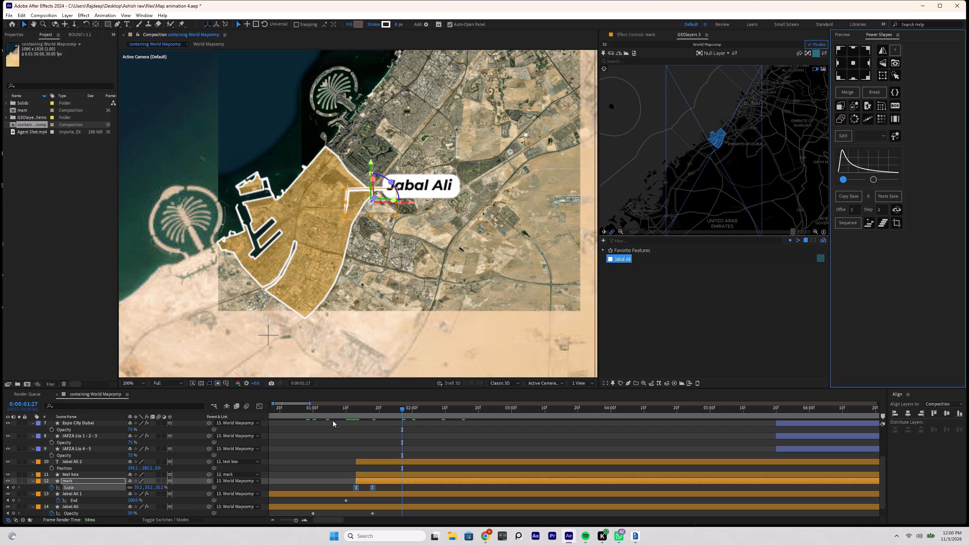
left_click(331, 416)
key("space")
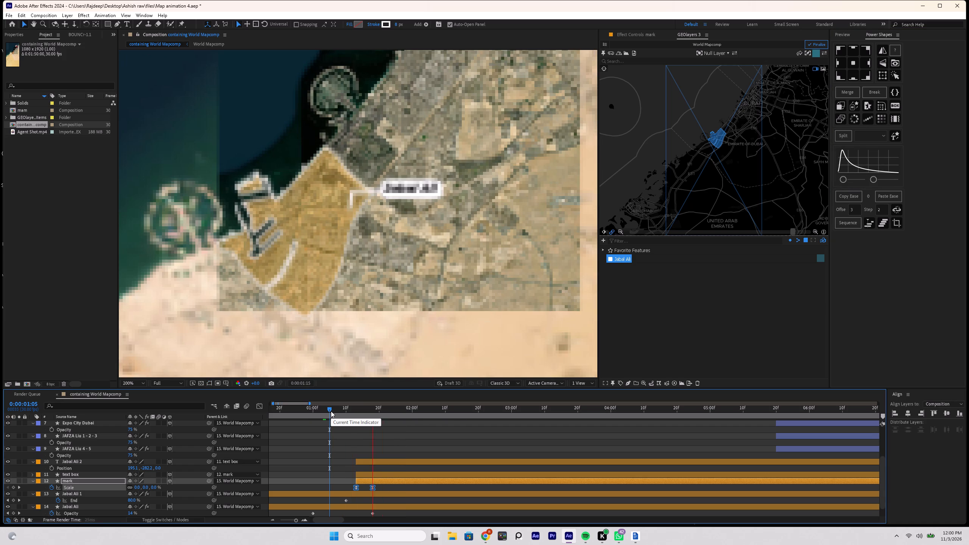
key("space")
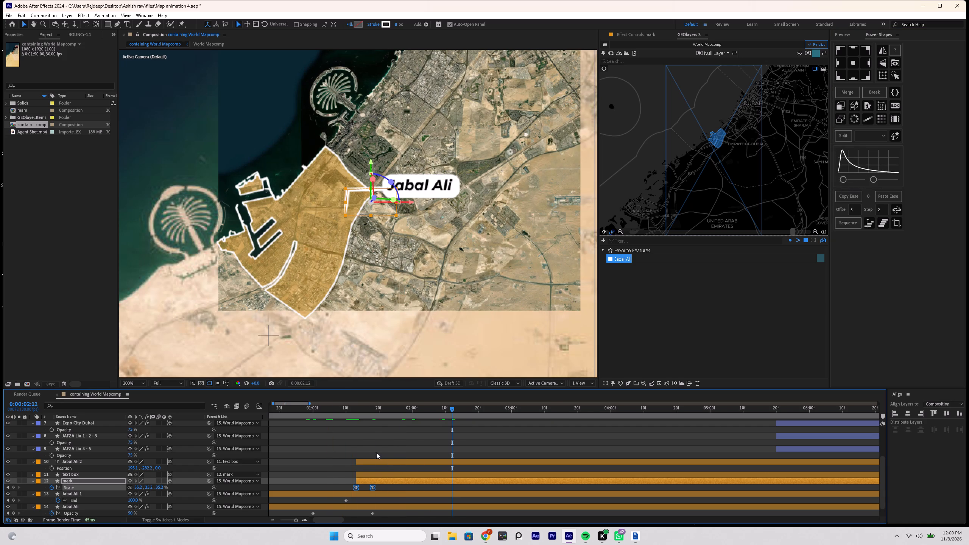
scroll(384, 452, "down", 1, "alt")
key("space")
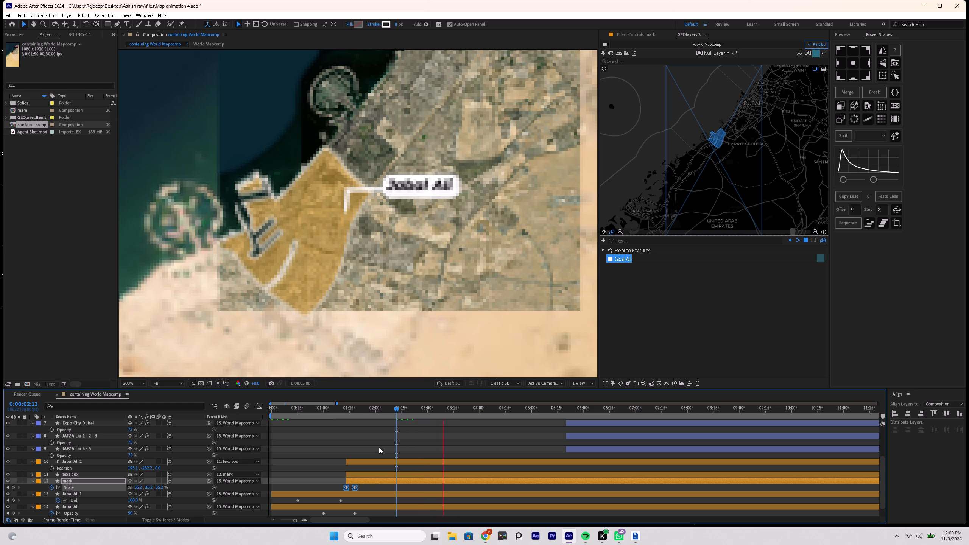
key("space")
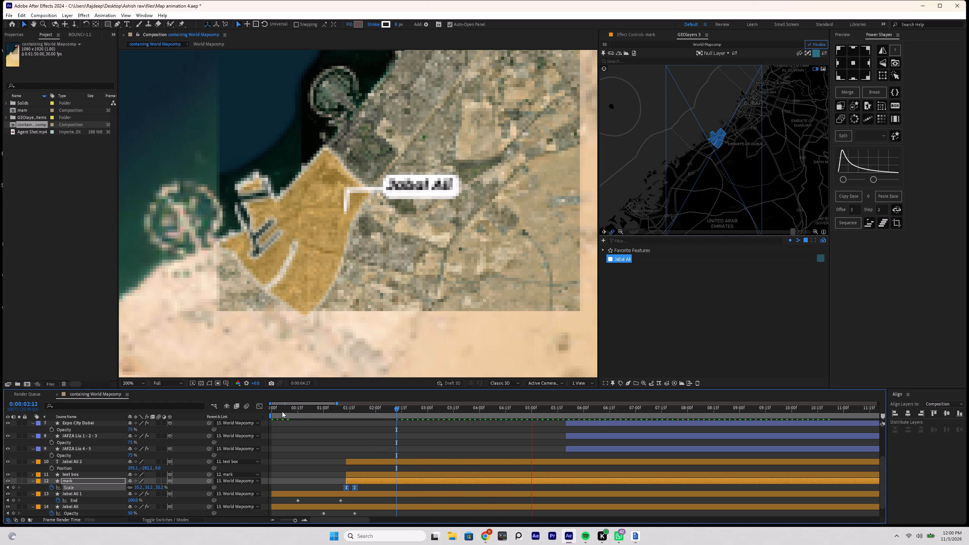
Show the full vertical composition and preview the opening of the animation from 0:00:00:00.
left_click_drag(275, 411, 191, 422)
scroll(347, 207, "down", 2)
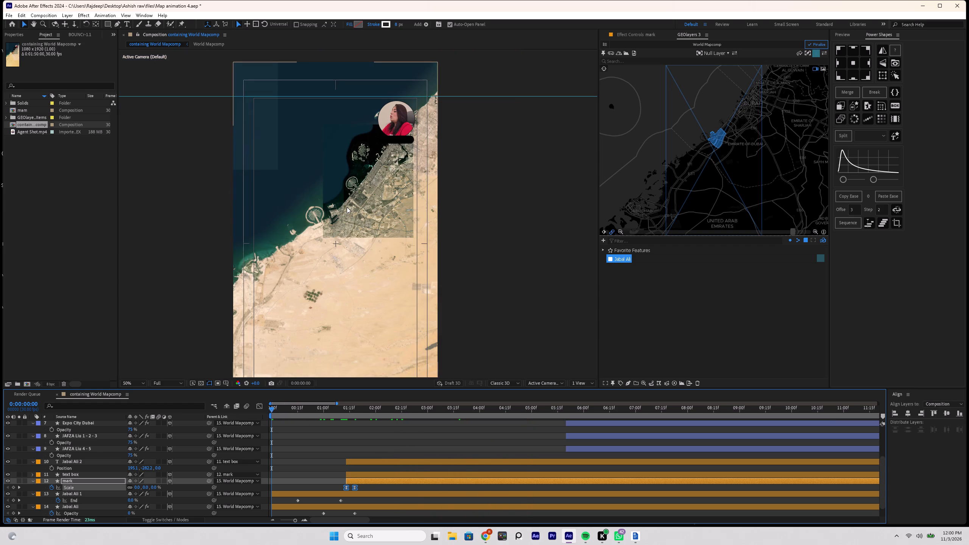
key("space")
key("space")
key("space")
key("space")
key("space")
key("space")
key("space")
key("space")
key("space")
key("space")
key("space")
key("space")
key("space")
key("space")
key("space")
key("space")
key("space")
key("space")
key("space")
key("space")
left_click_drag(344, 200, 349, 152)
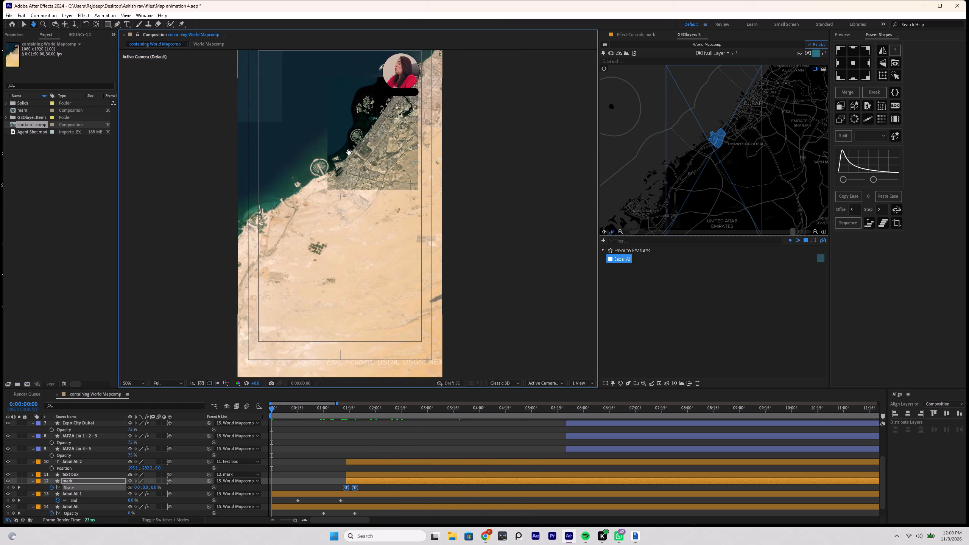
left_click_drag(349, 152, 347, 163)
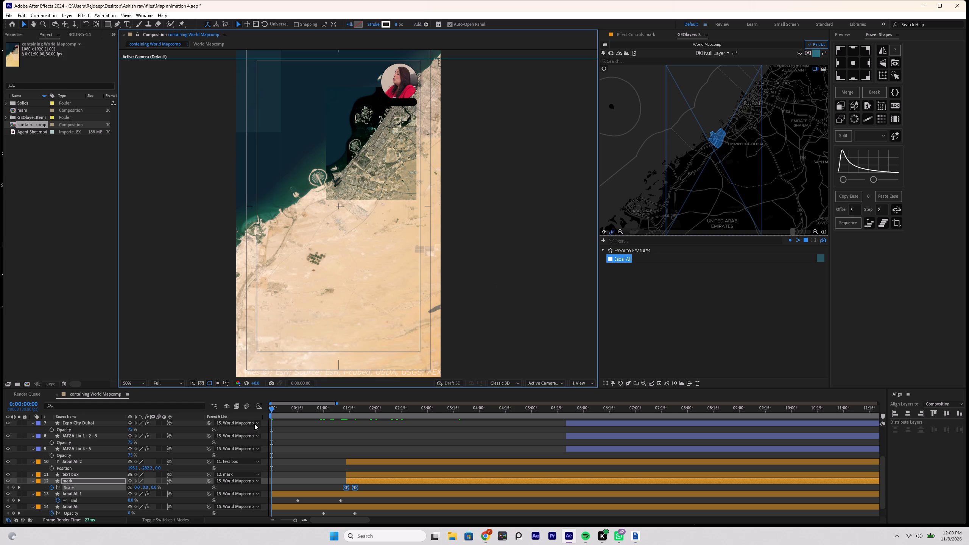
key("space")
key("space")
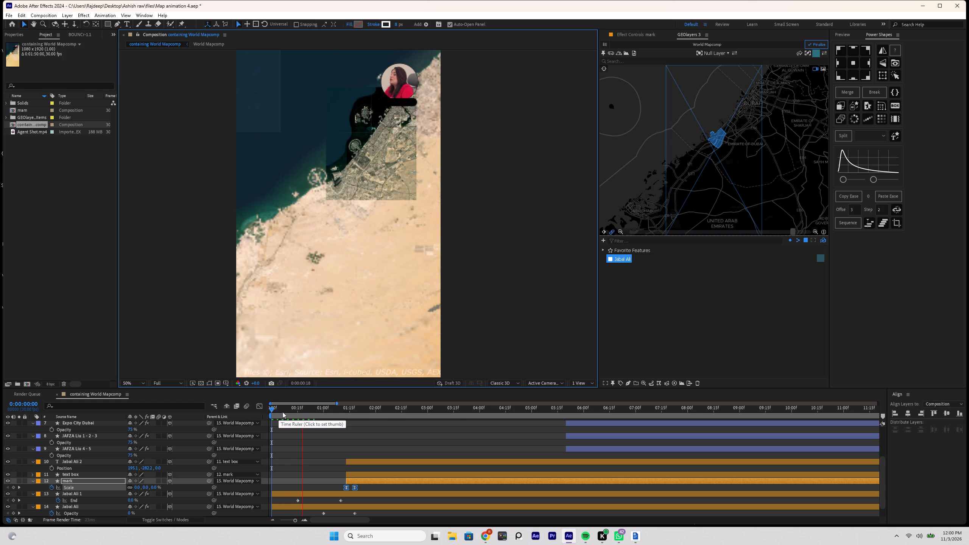
left_click_drag(283, 408, 223, 418)
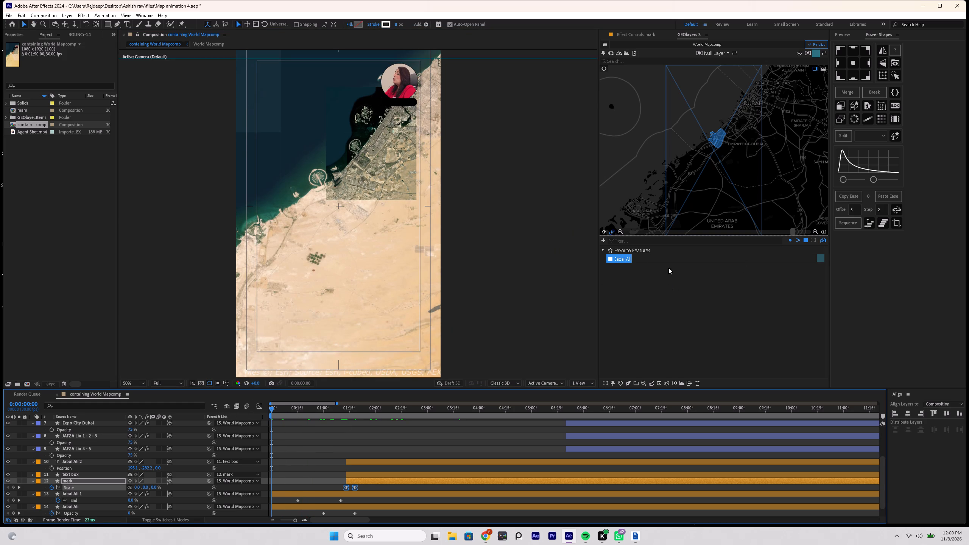
Keyframe the World Mapcomp view at 0:00:00:00 in GEOlayers, preview it, and dismiss the hint.
left_click(603, 232)
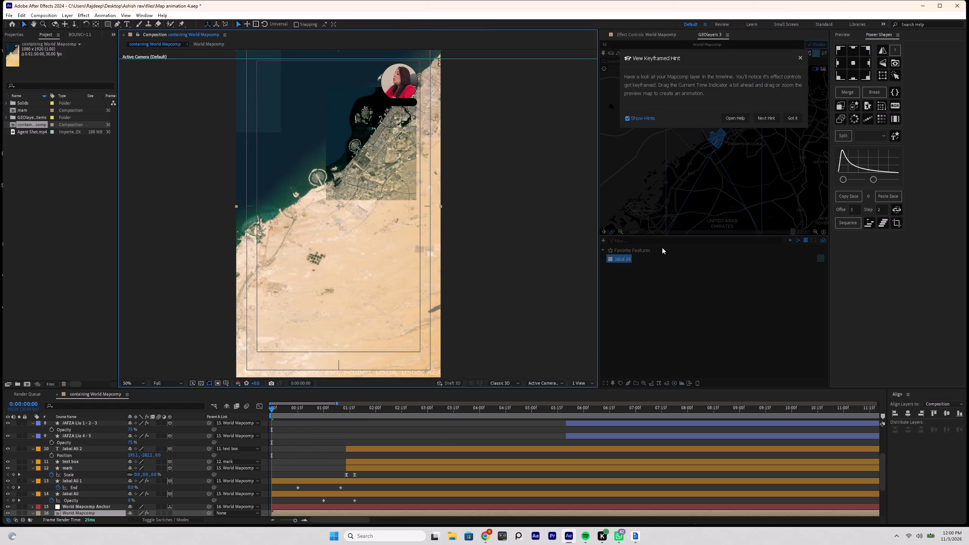
scroll(301, 449, "down", 1)
key("space")
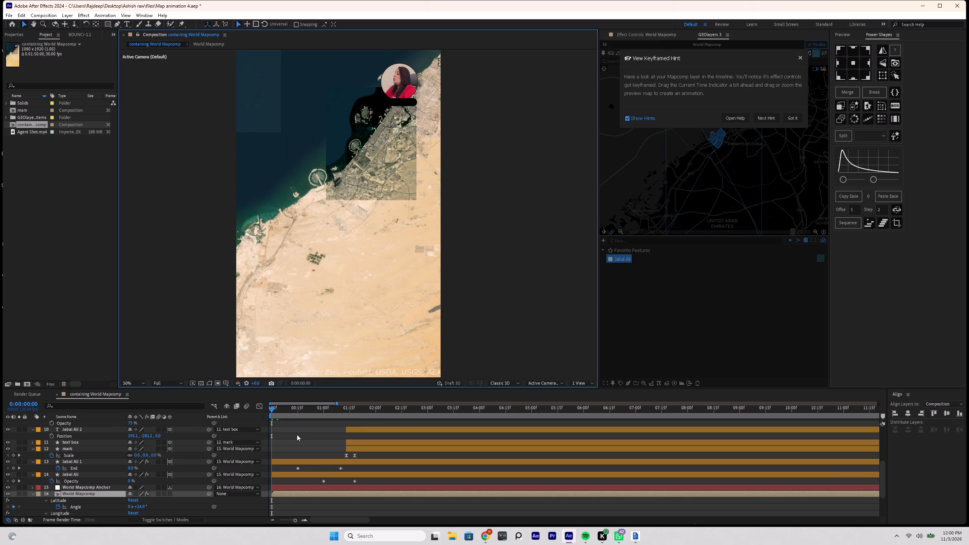
key("space")
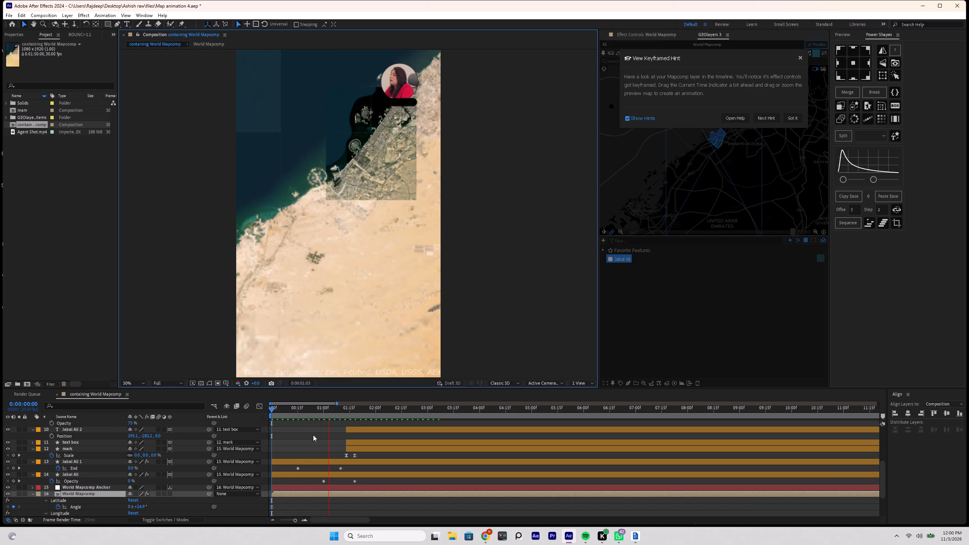
left_click(800, 120)
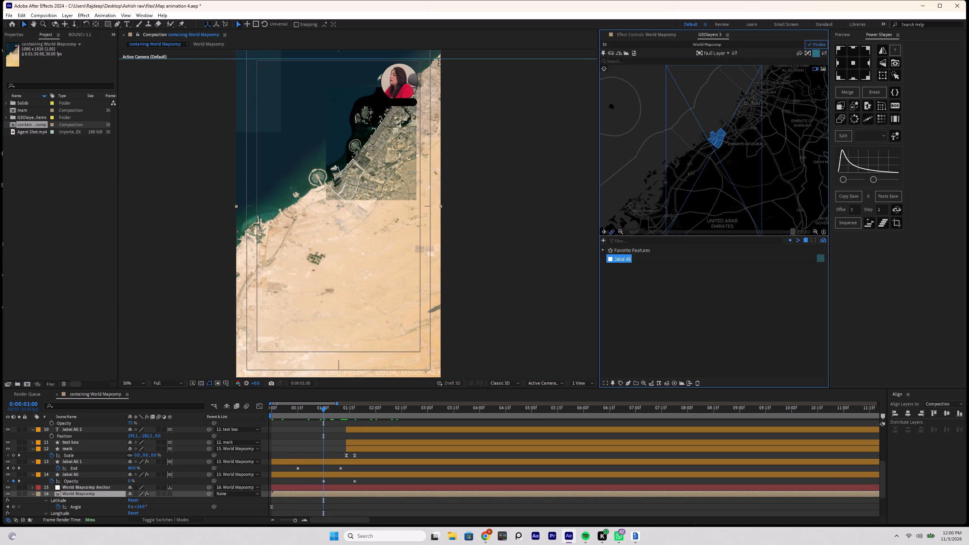
At 0:00:01:00, zoom the GEOlayers map in towards Jabal Ali and reposition the area just below the frame's centre.
scroll(723, 133, "up", 6)
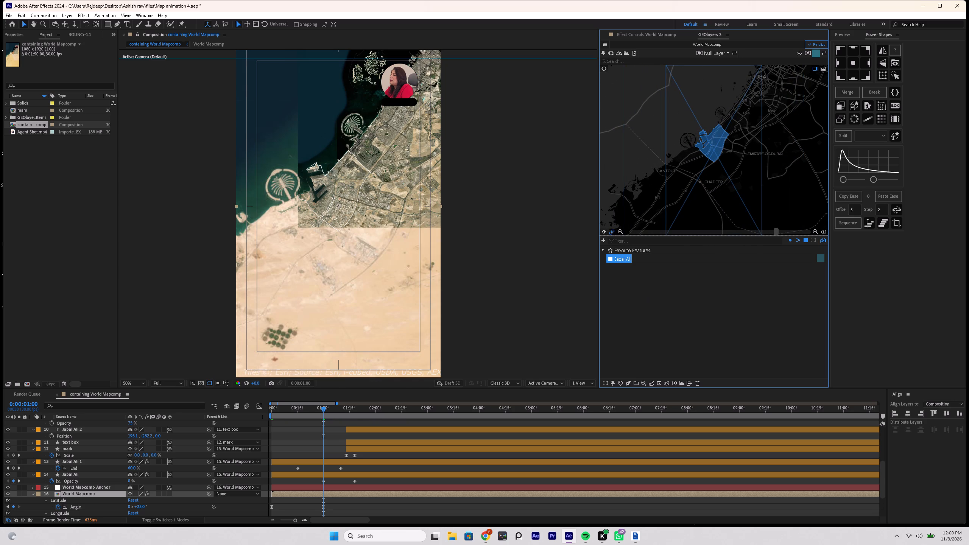
left_click_drag(723, 134, 730, 148)
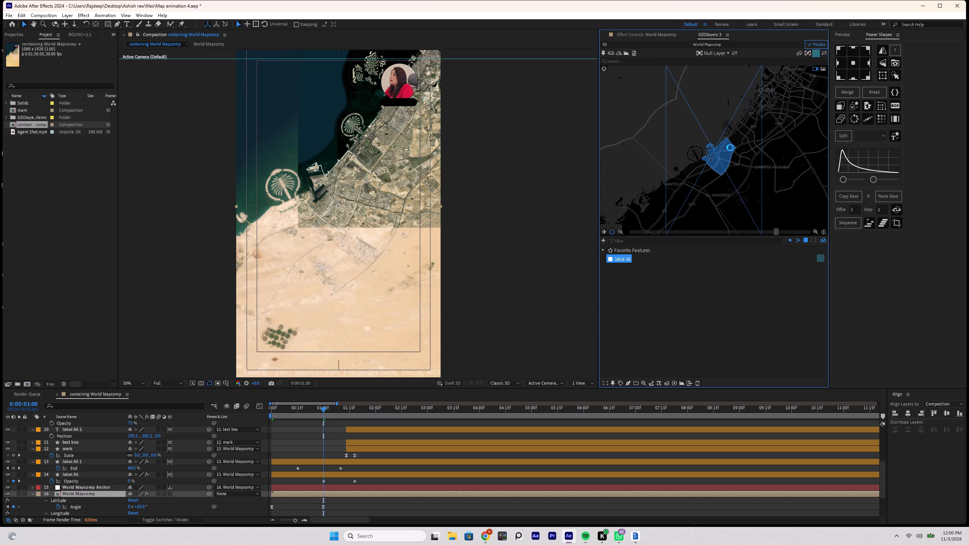
left_click_drag(730, 151, 710, 153)
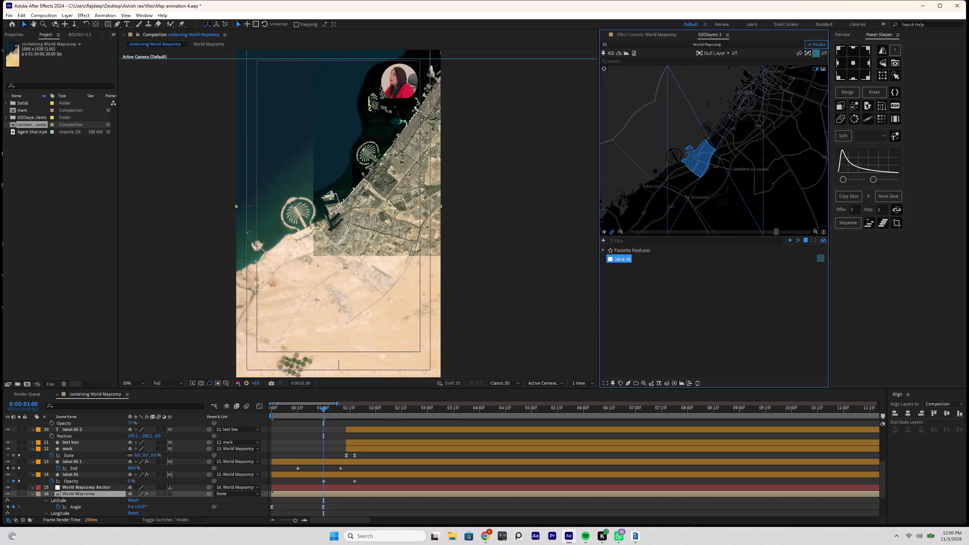
left_click_drag(710, 153, 717, 151)
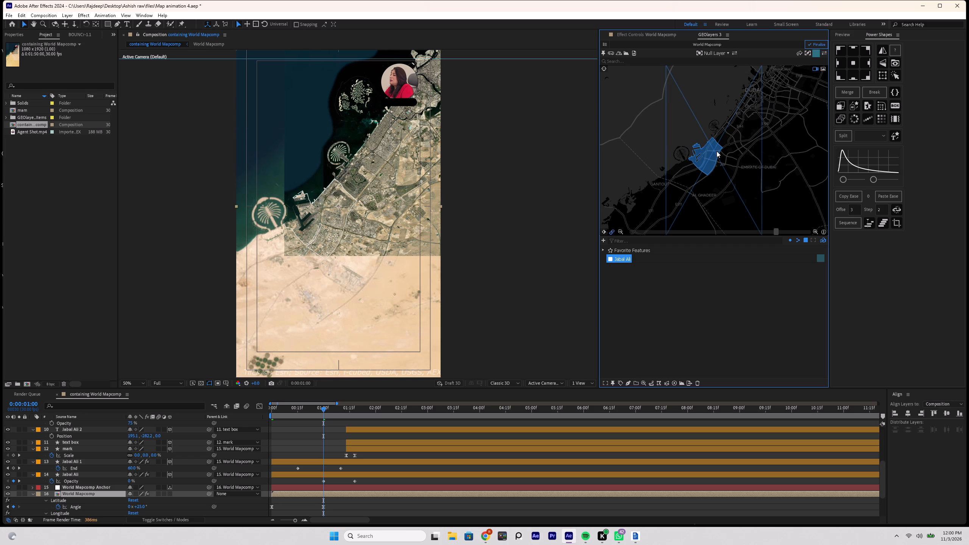
Show the rulers and place two horizontal guides about one third and two thirds down the composition, keeping the whole frame in view.
left_click_drag(347, 58, 357, 174)
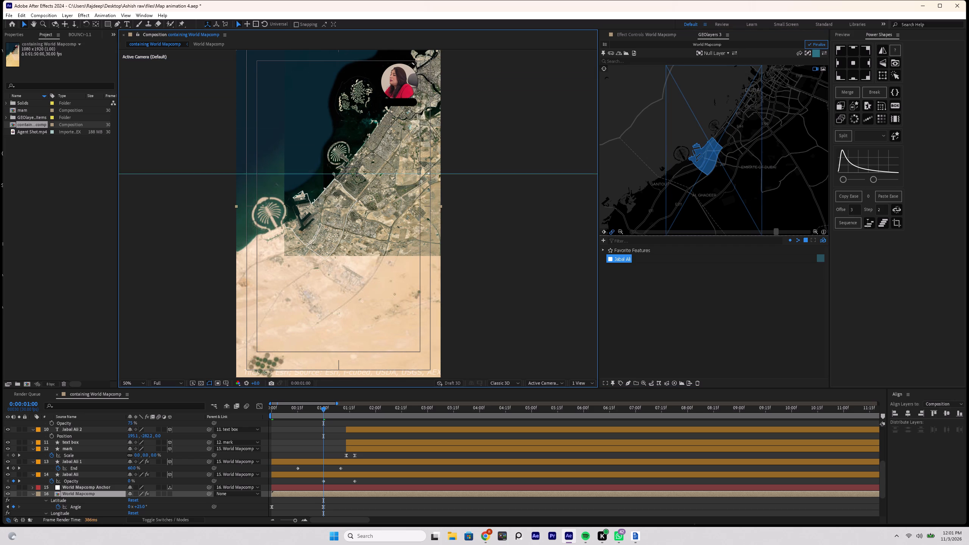
left_click_drag(357, 174, 359, 171)
scroll(352, 344, "down", 1)
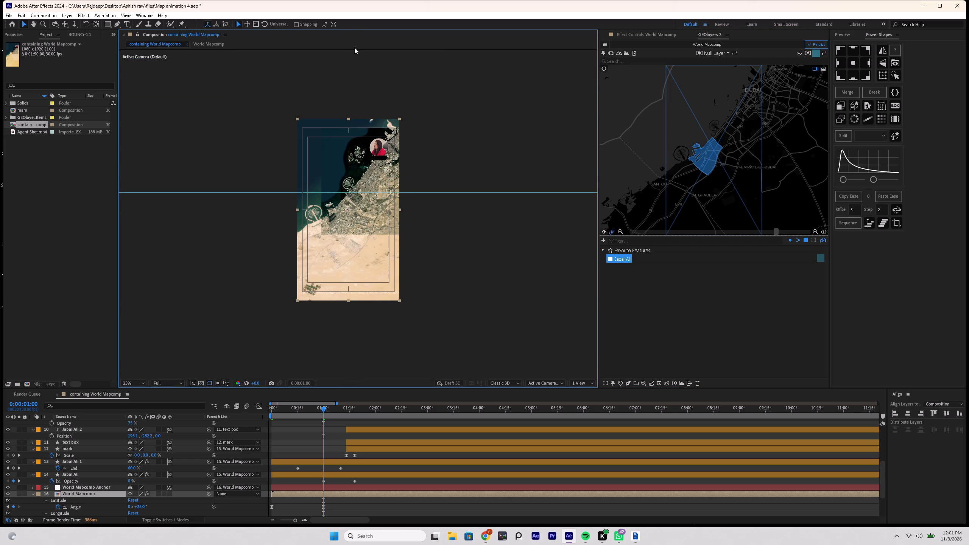
scroll(354, 50, "up", 1)
key("ctrl+r")
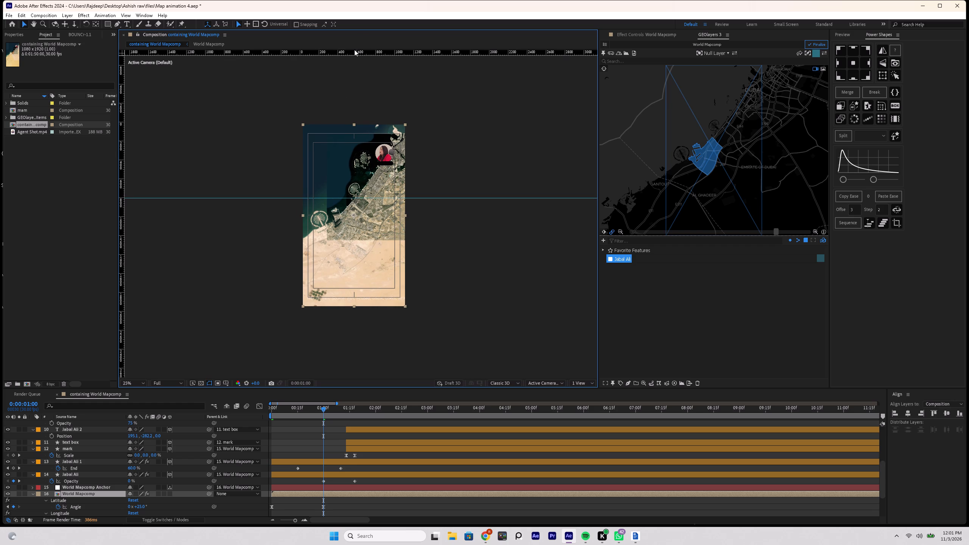
left_click_drag(360, 53, 365, 259)
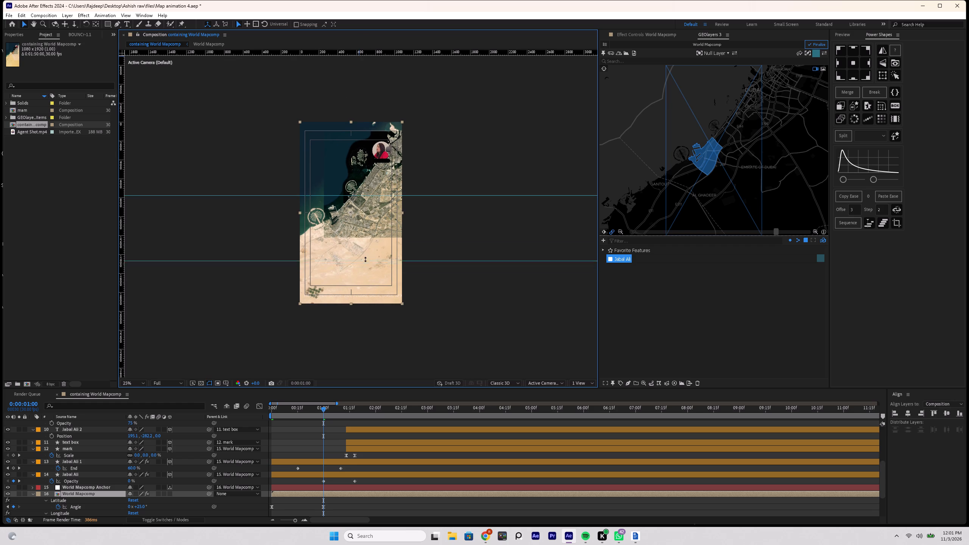
left_click_drag(365, 259, 370, 244)
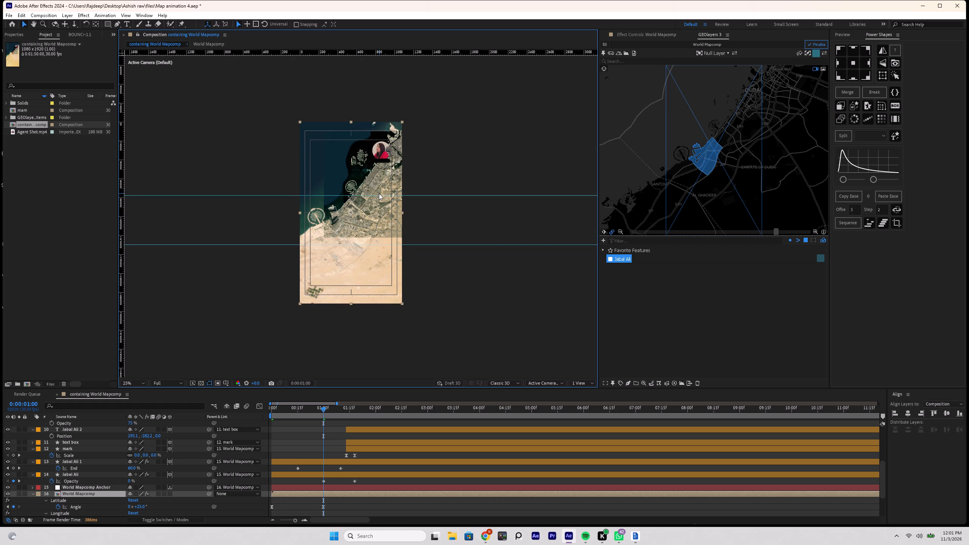
left_click_drag(379, 195, 379, 176)
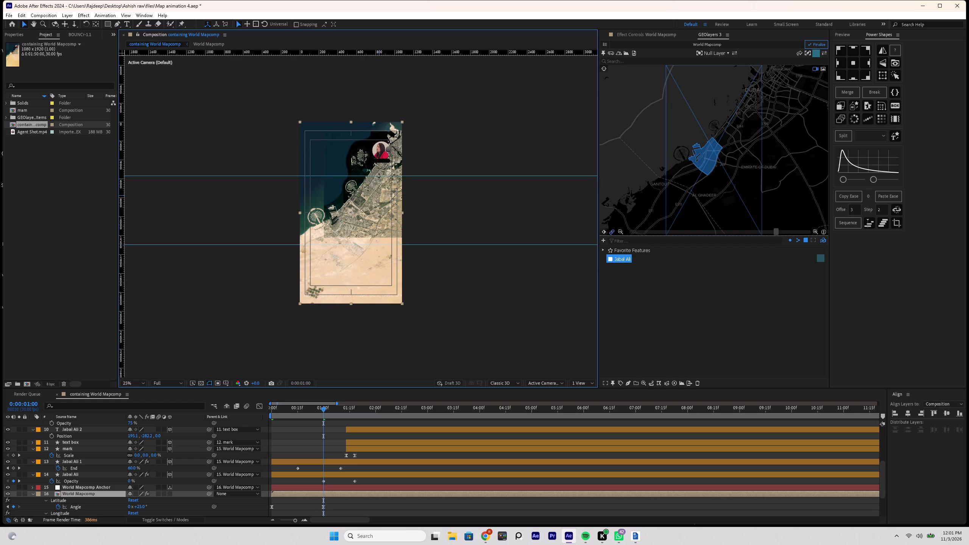
left_click(146, 382)
left_click(142, 392)
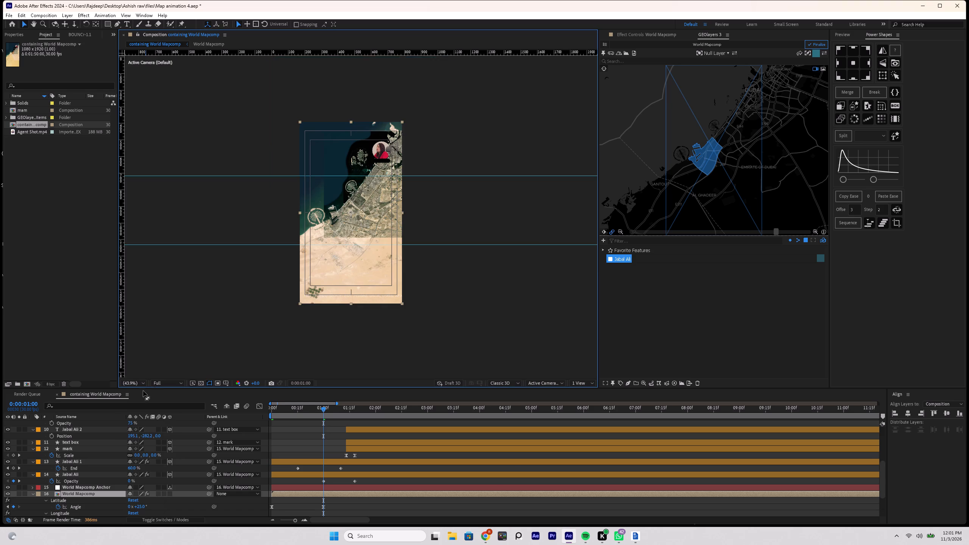
Fine-tune the two horizontal guides and add vertical guides along the left and right title-safe edges of the composition.
left_click_drag(366, 273, 366, 287)
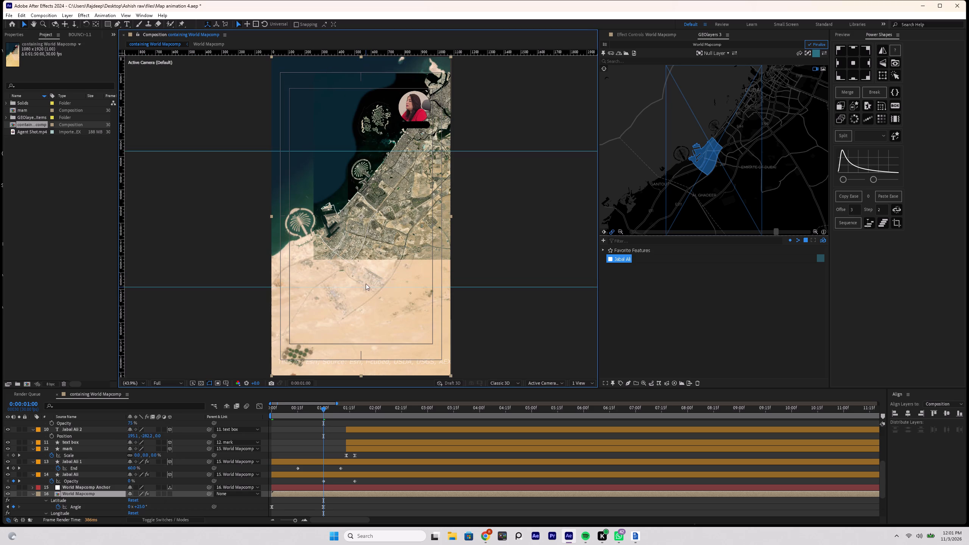
left_click_drag(381, 151, 381, 147)
left_click_drag(366, 288, 368, 285)
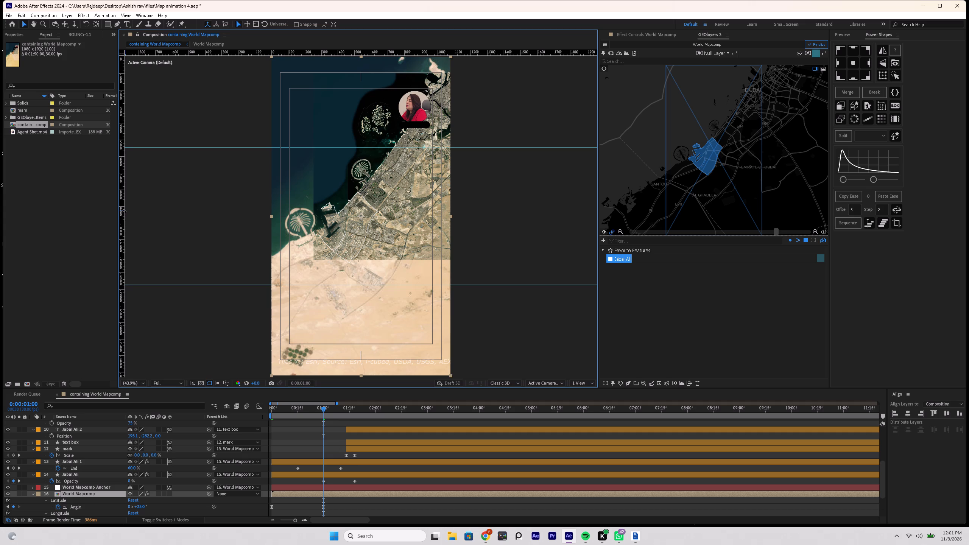
left_click_drag(124, 212, 288, 210)
left_click_drag(123, 210, 432, 215)
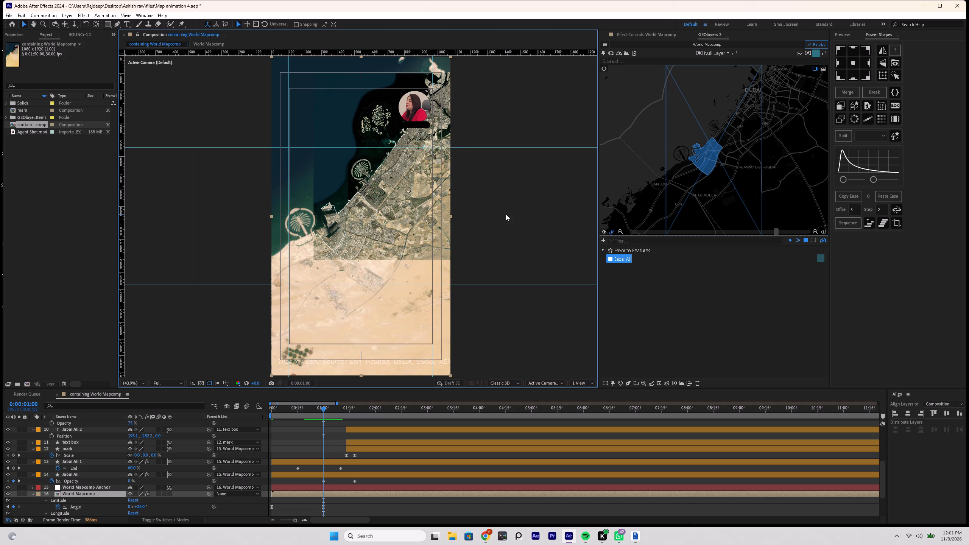
left_click(506, 214)
At 0:00:01:15, centre Jabal Ali horizontally in the GEOlayers map, zoom in slightly, and preview from 0:00:00:00.
left_click_drag(307, 408, 266, 414)
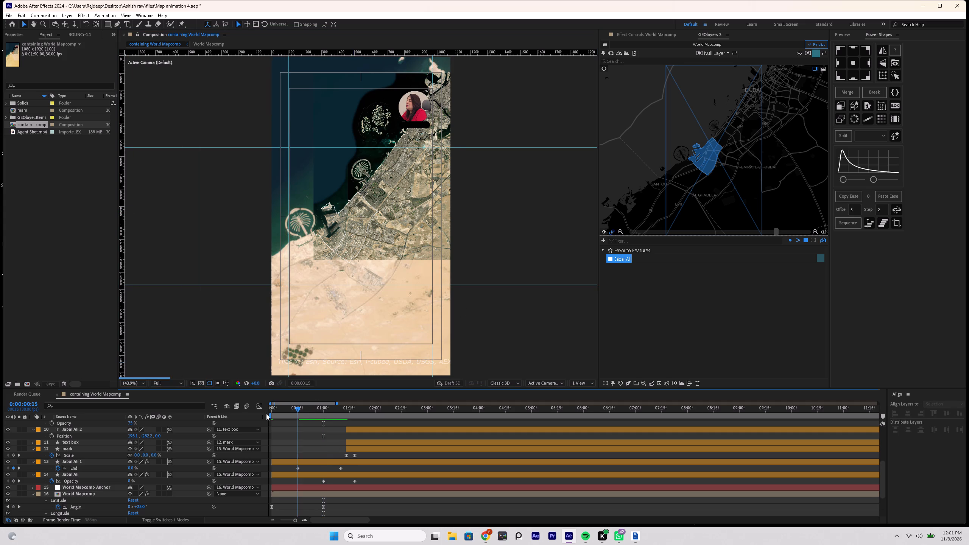
left_click_drag(266, 414, 218, 418)
key("space")
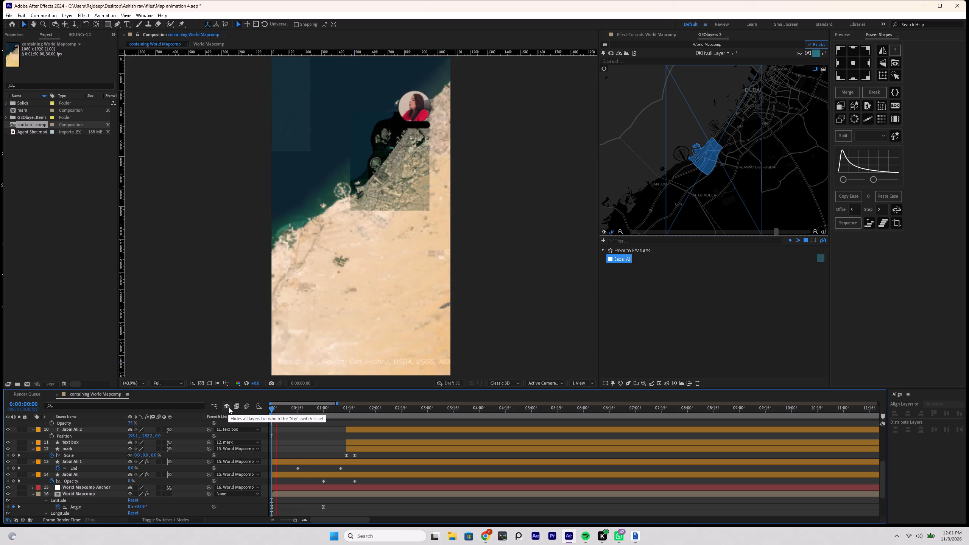
key("space")
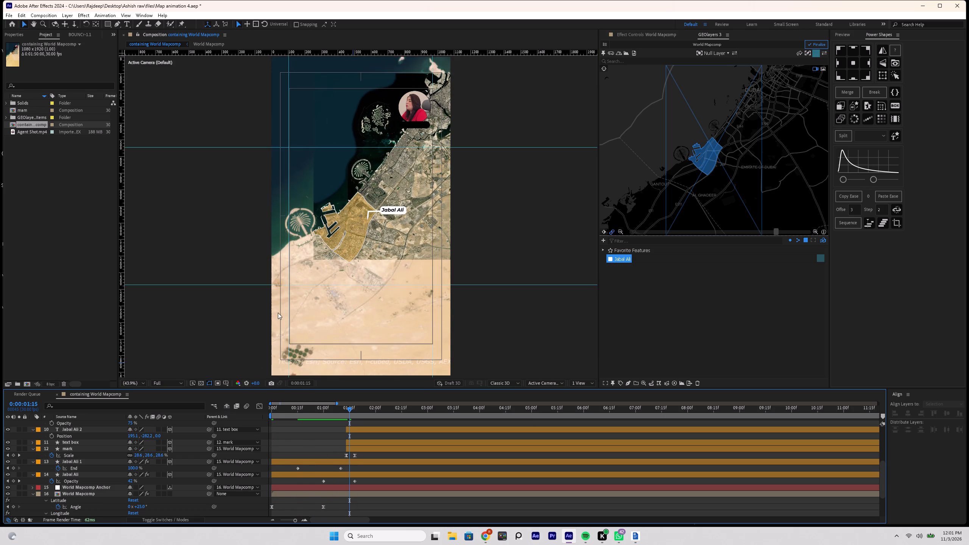
left_click_drag(717, 166, 716, 165)
left_click_drag(716, 165, 730, 164)
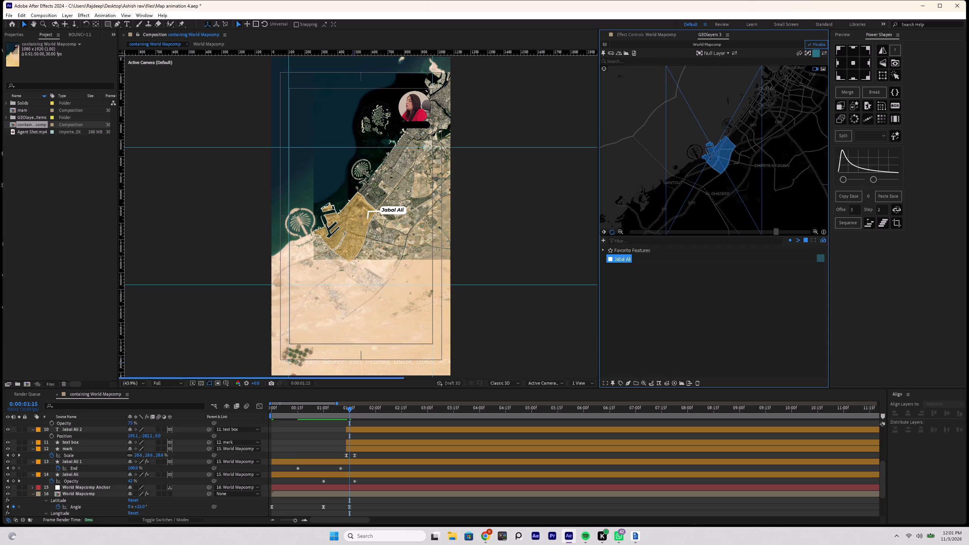
left_click_drag(727, 166, 728, 166)
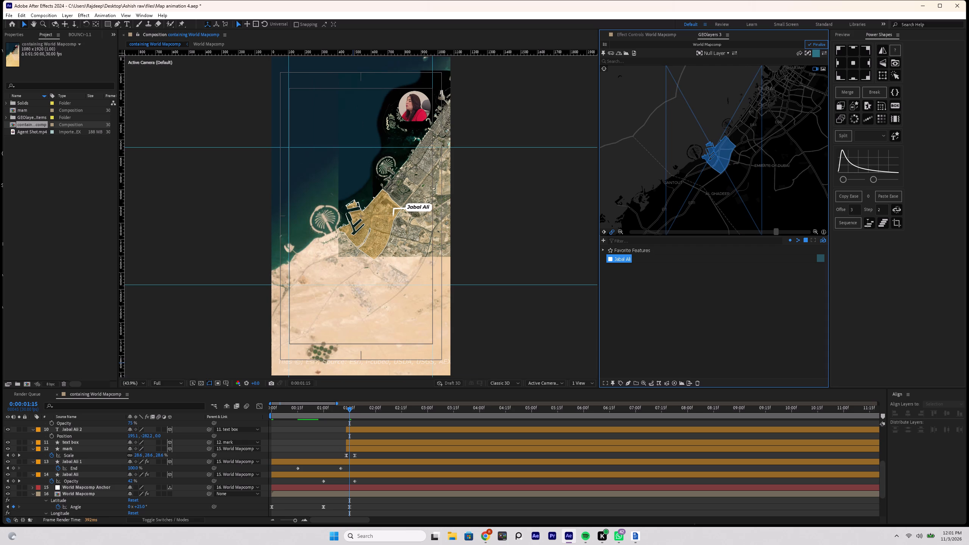
left_click_drag(728, 166, 731, 166)
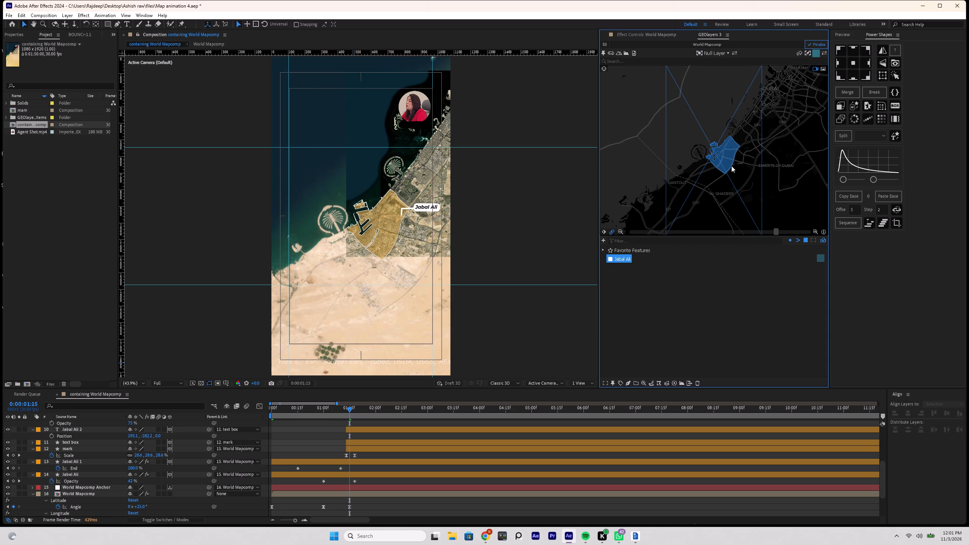
left_click_drag(735, 168, 724, 167)
scroll(722, 165, "up", 1)
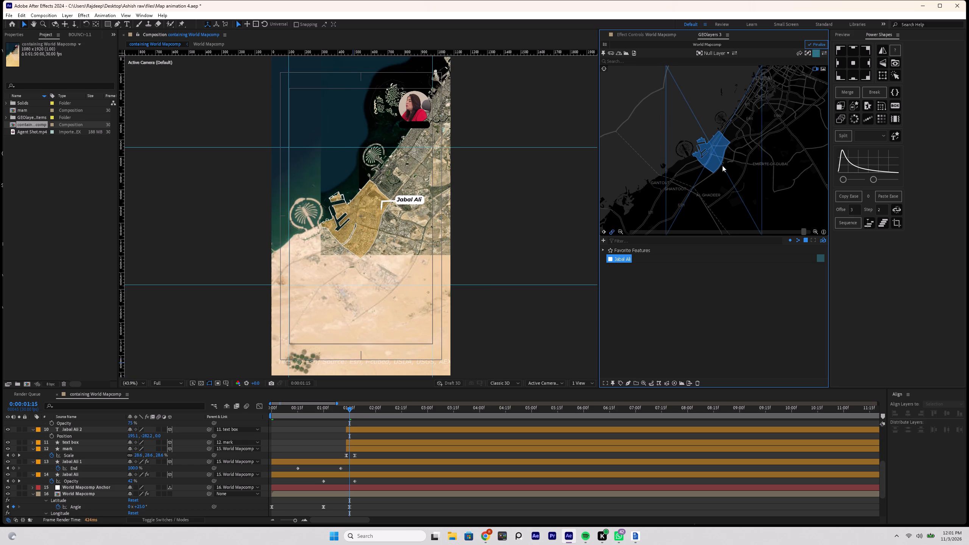
left_click_drag(291, 414, 221, 424)
key("space")
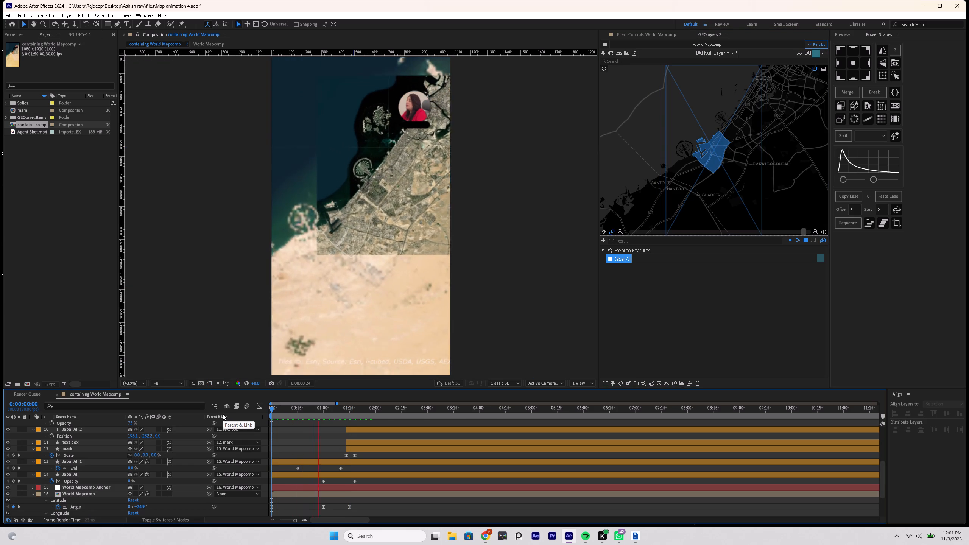
key("space")
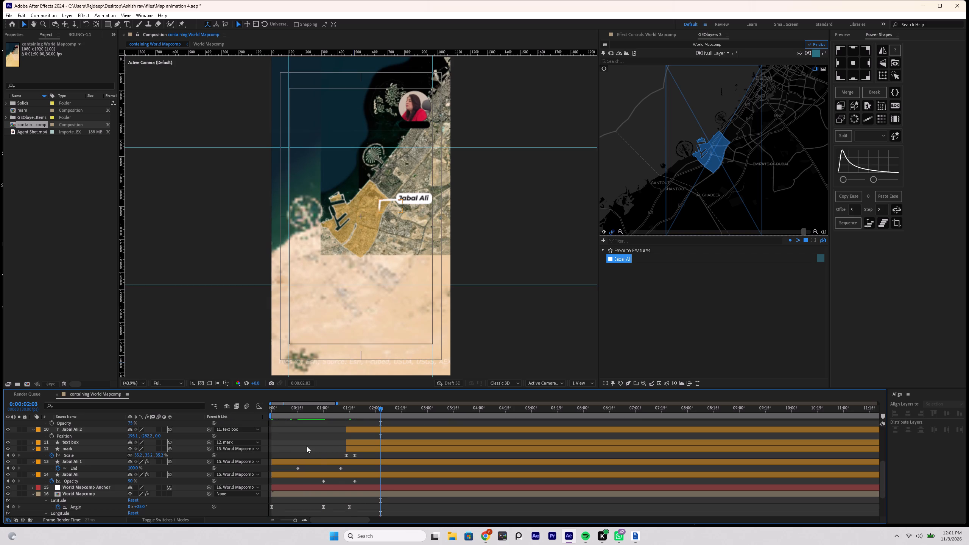
Delete World Mapcomp's Latitude, Longitude and Zoom keyframes at 0:00:01:00 and preview the zoom from the start.
scroll(317, 452, "down", 7)
scroll(333, 460, "up", 2, "alt")
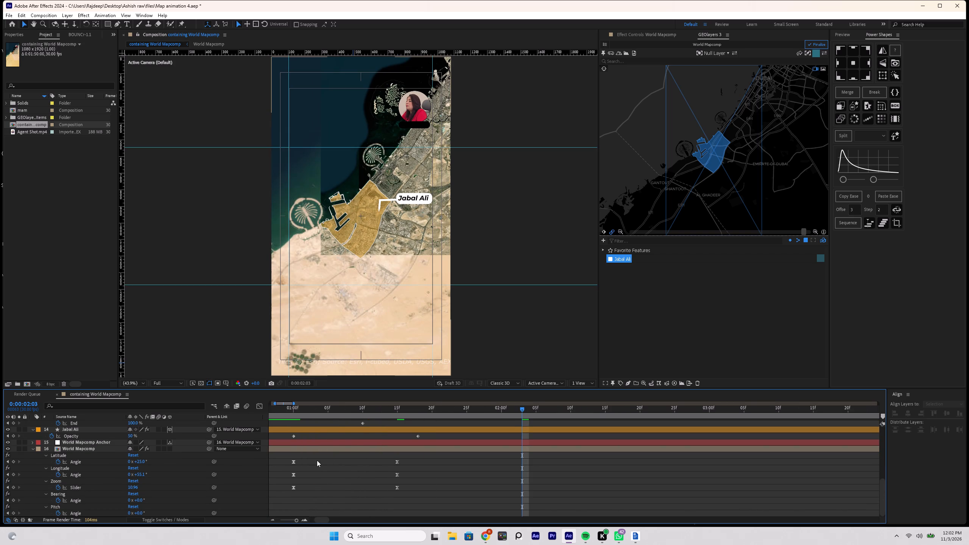
left_click_drag(316, 460, 280, 505)
key("BackSpace")
left_click_drag(289, 406, 285, 409)
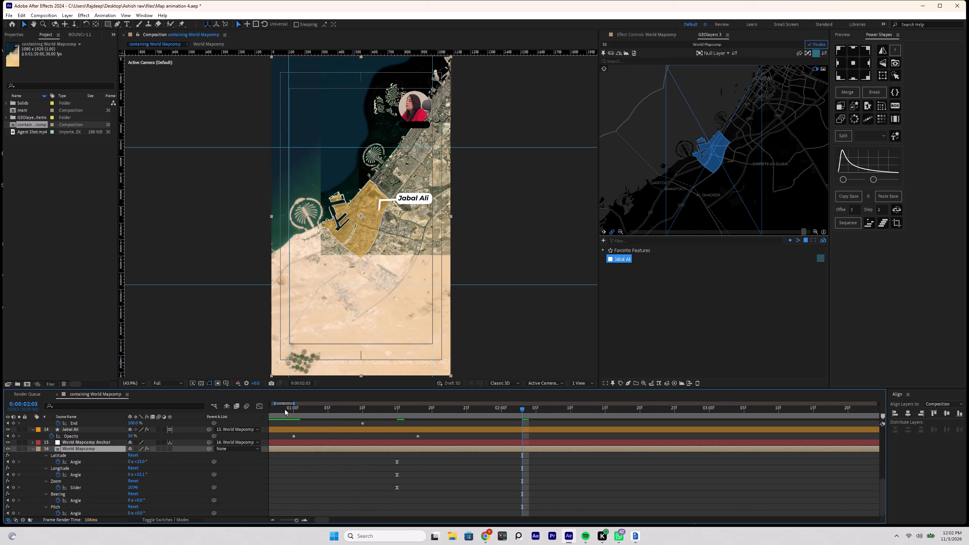
left_click_drag(285, 409, 109, 439)
key("space")
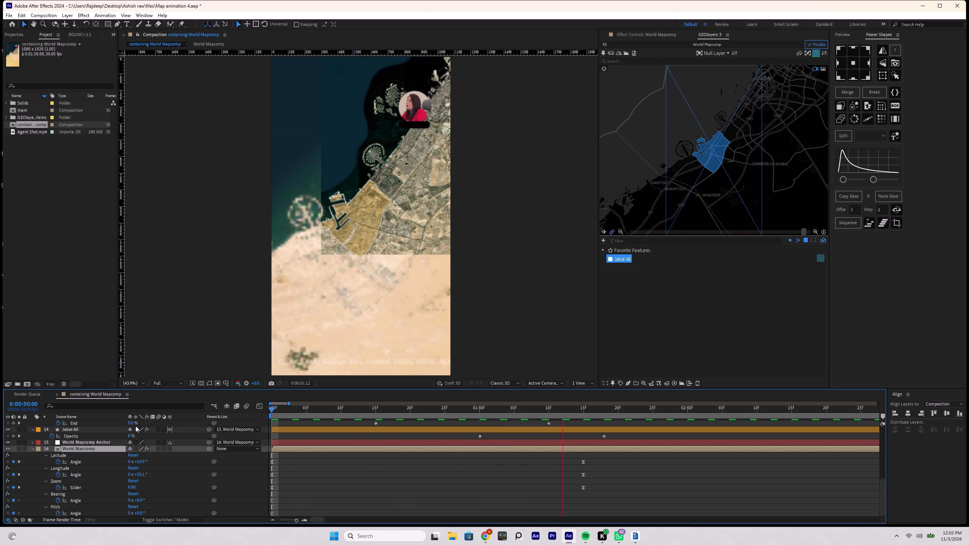
key("space")
At 0:00:01:15, shift the GEOlayers map slightly so Jabal Ali sits a little higher in the frame, and preview from 0:00:00:00.
left_click(581, 421)
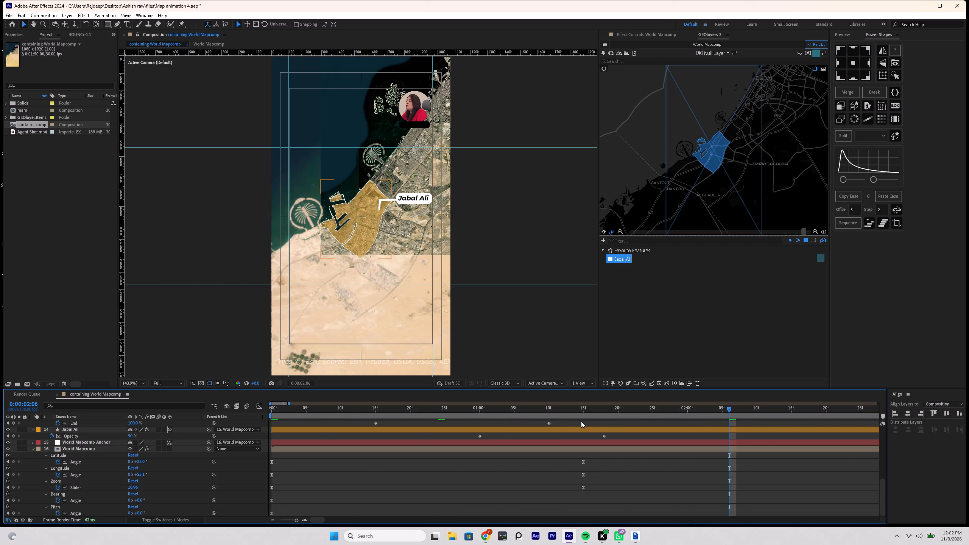
left_click(582, 416)
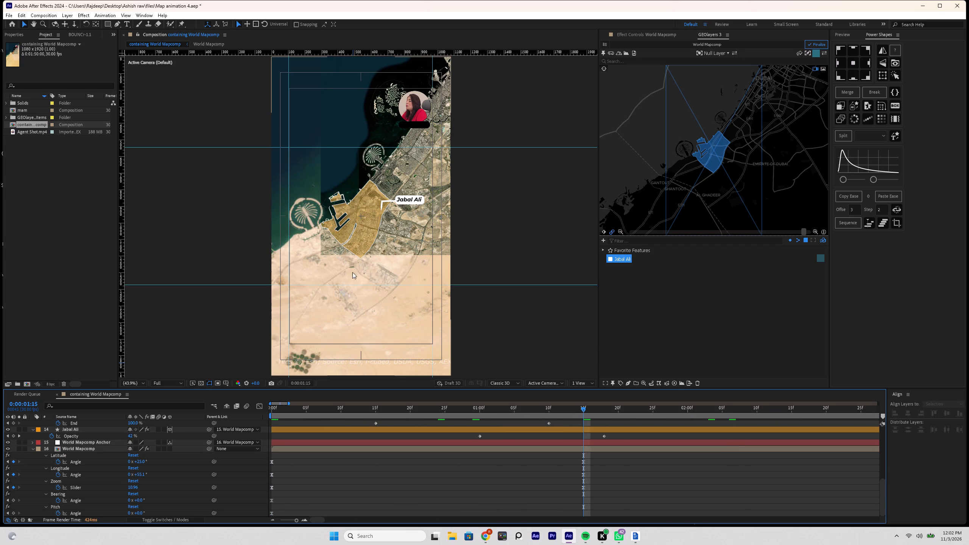
left_click_drag(340, 239, 341, 235)
key("ctrl+z")
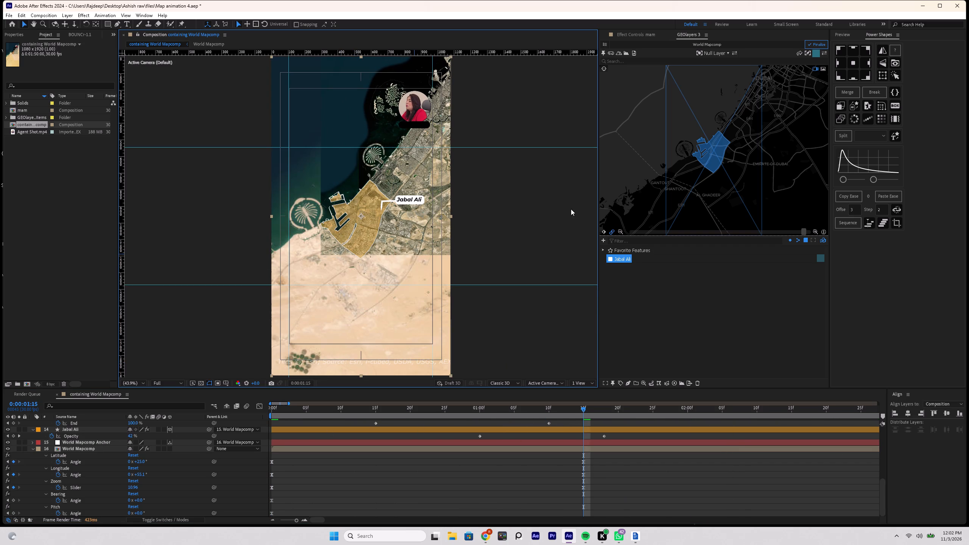
left_click_drag(690, 190, 691, 185)
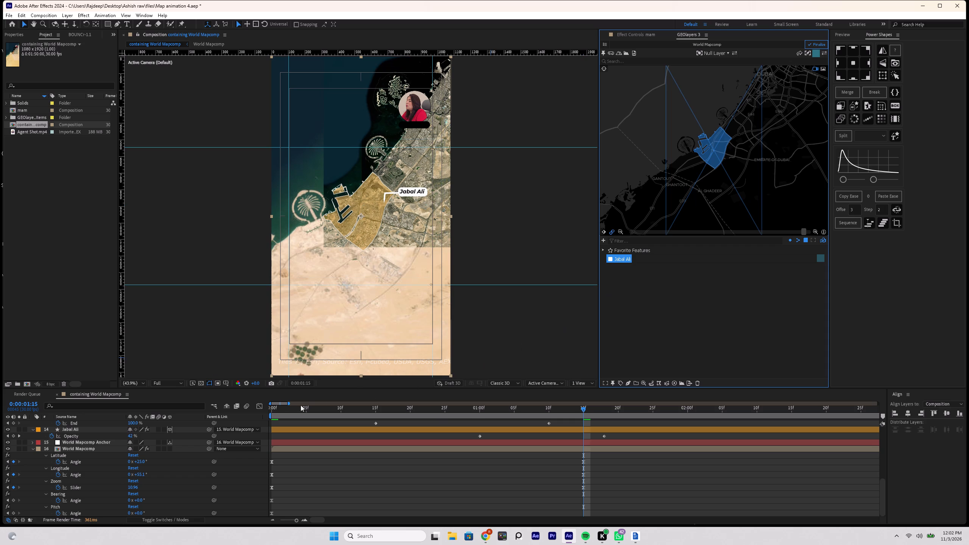
left_click_drag(288, 406, 193, 418)
key("space")
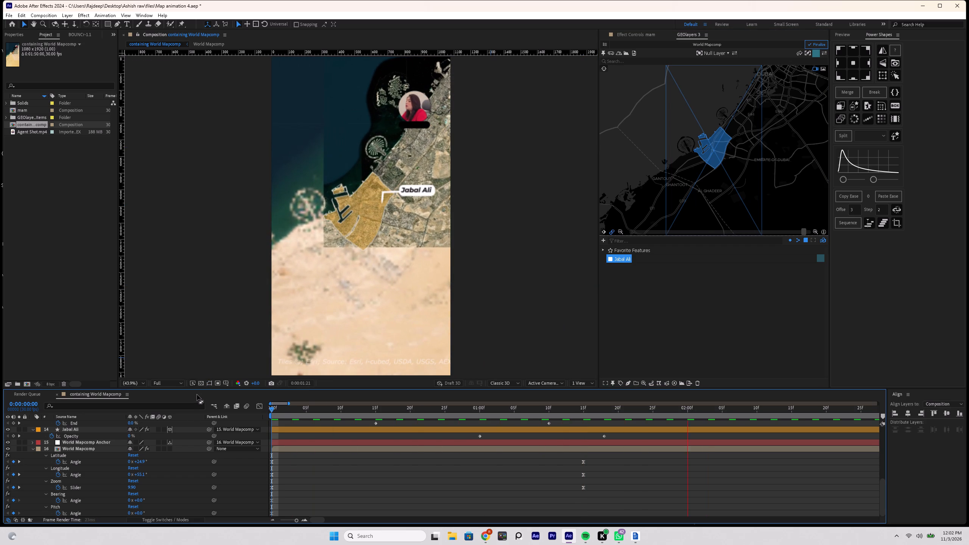
key("space")
Keyframe the World Mapcomp view in GEOlayers at 0:00:01:16.
scroll(495, 449, "down", 2, "alt")
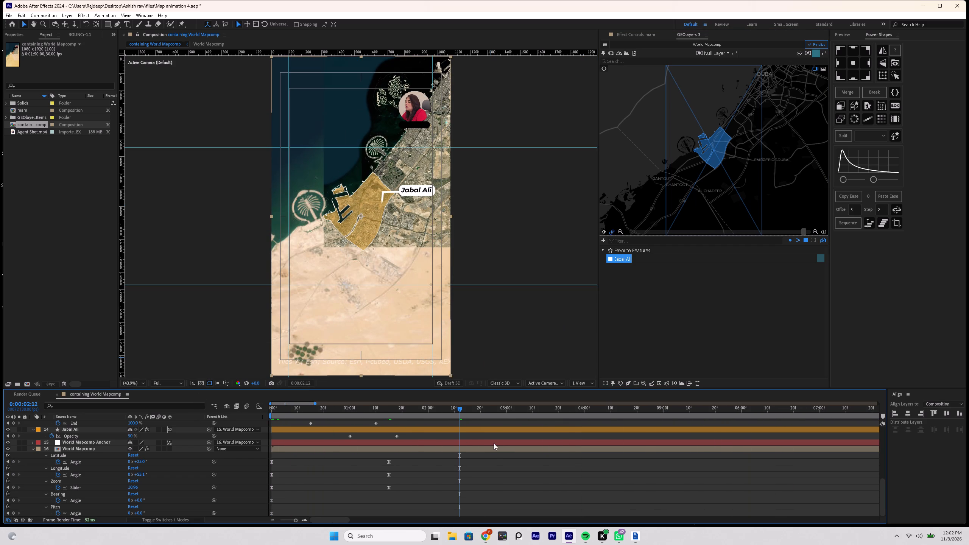
scroll(390, 431, "up", 2, "alt")
left_click(387, 410)
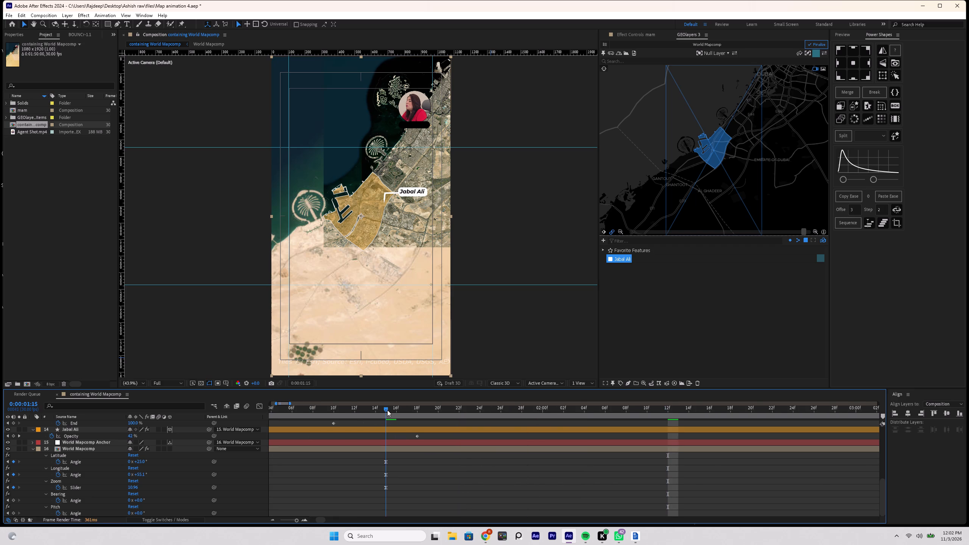
scroll(388, 414, "up", 2, "alt")
left_click_drag(385, 412, 380, 419)
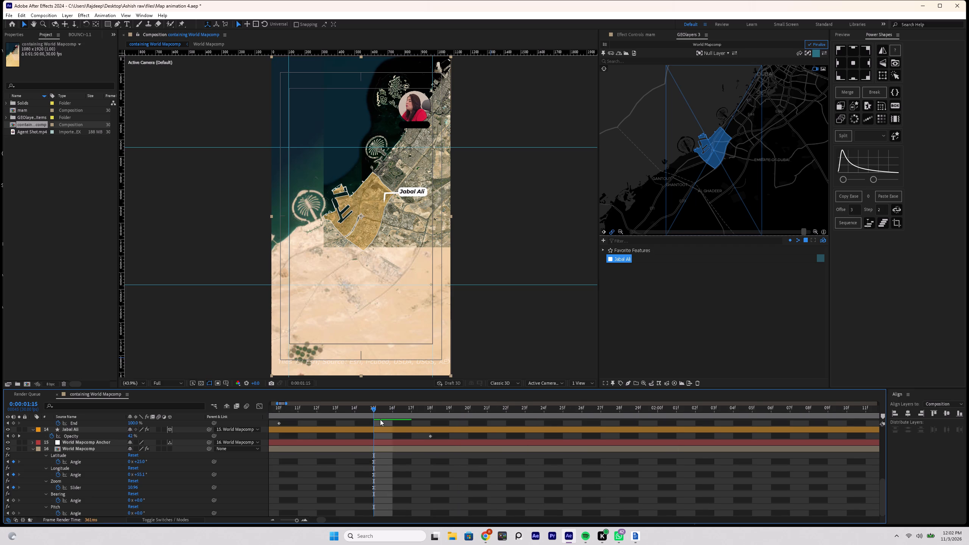
left_click_drag(380, 419, 383, 421)
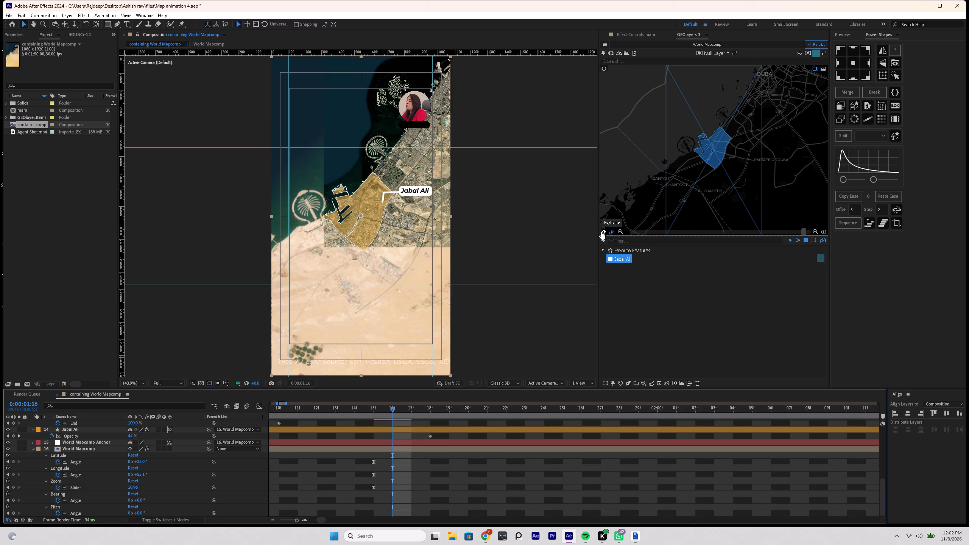
left_click(602, 231)
scroll(480, 494, "down", 2, "alt")
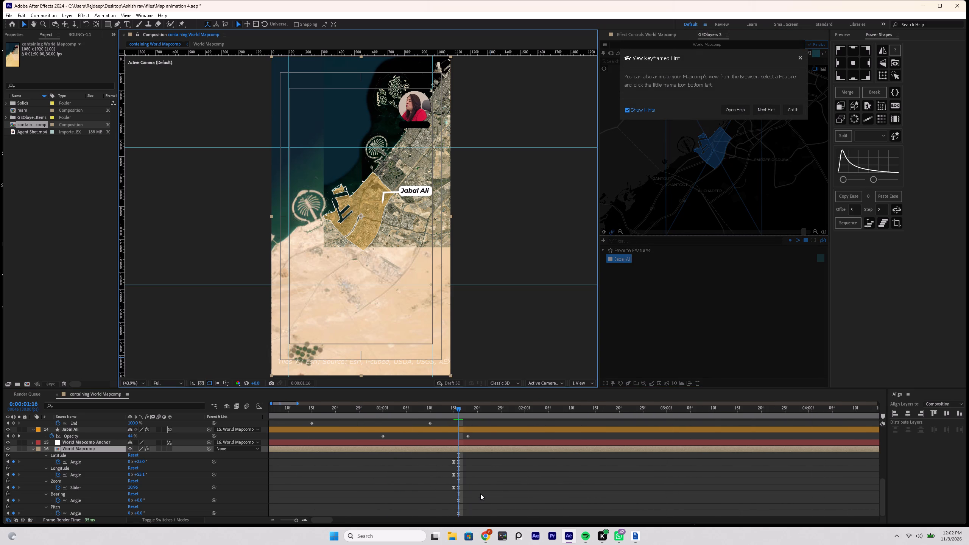
scroll(480, 494, "down", 1, "alt")
Preview the animation from 0:00:01:16 and again from 0:00:01:25, examining the held Jabal Ali view up to about 0:00:05:12.
key("space")
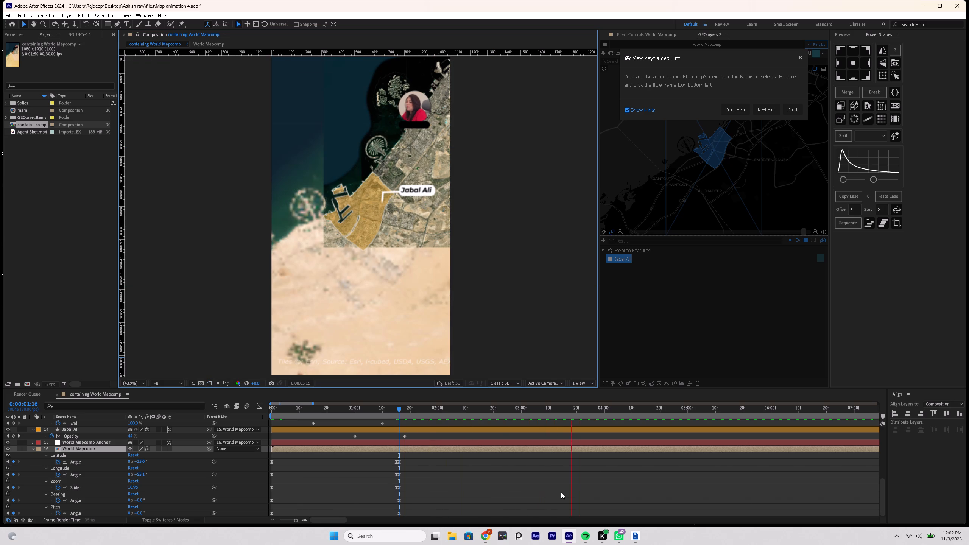
key("space")
key("space")
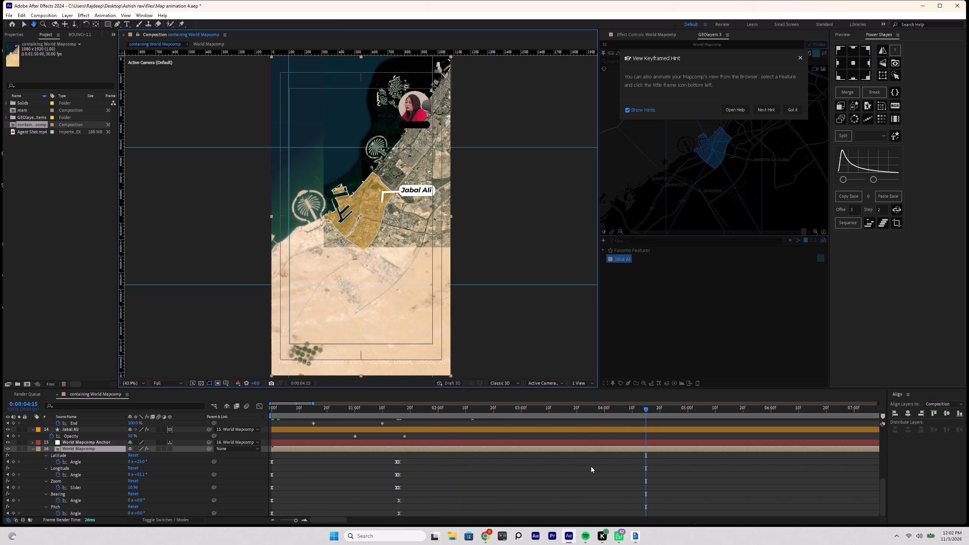
key("space")
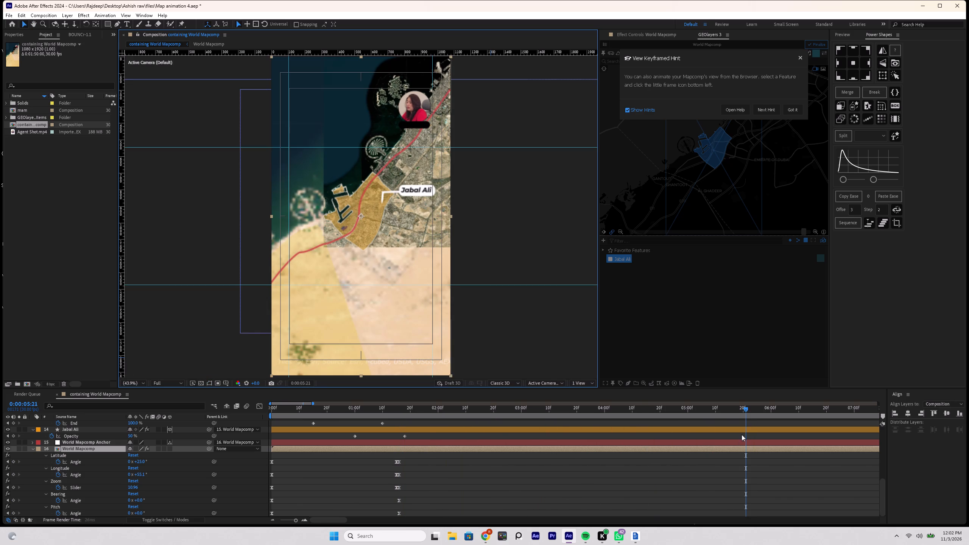
left_click_drag(747, 410, 447, 455)
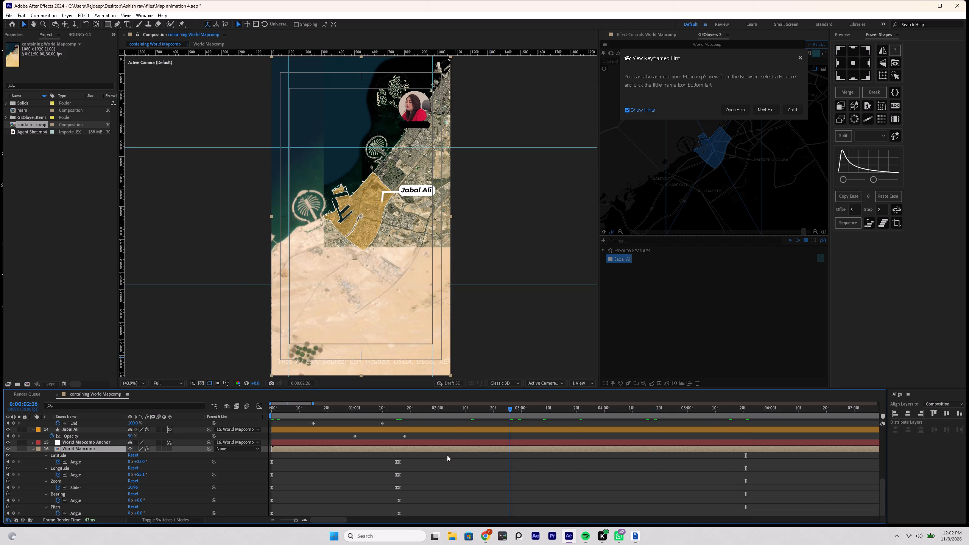
left_click_drag(447, 455, 425, 462)
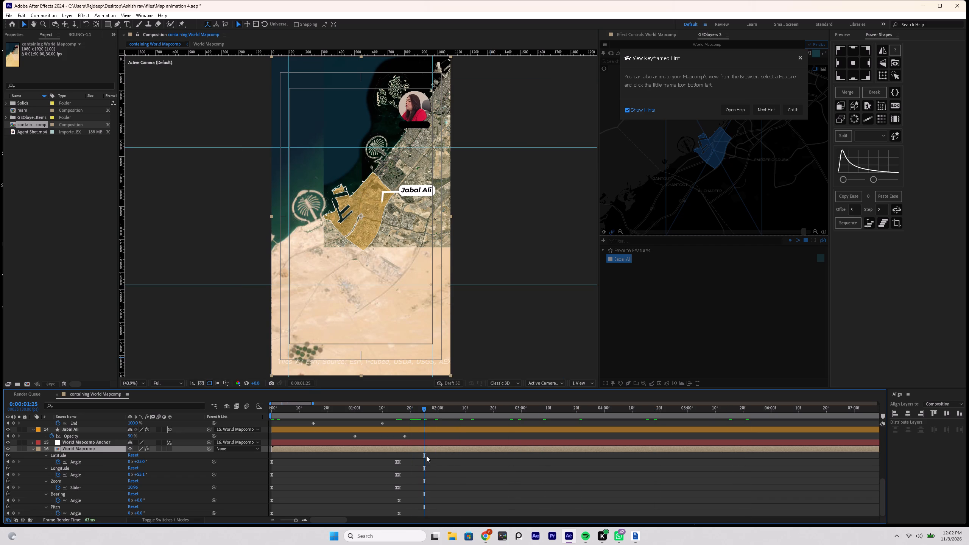
key("space")
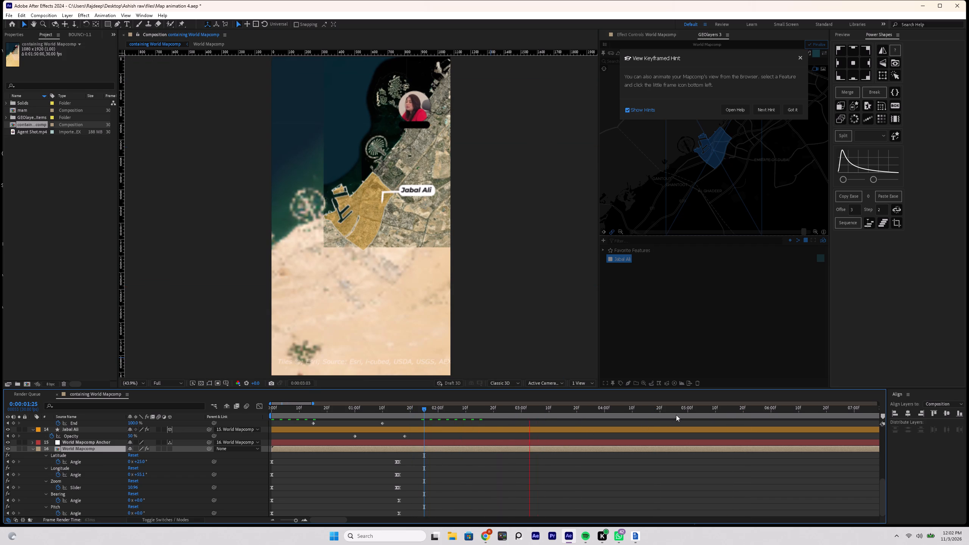
key("space")
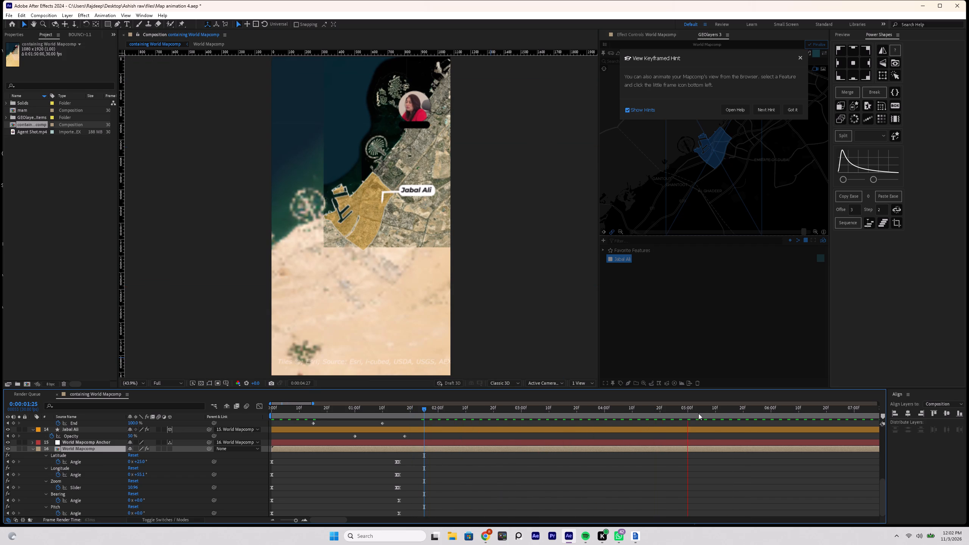
key("space")
key("space")
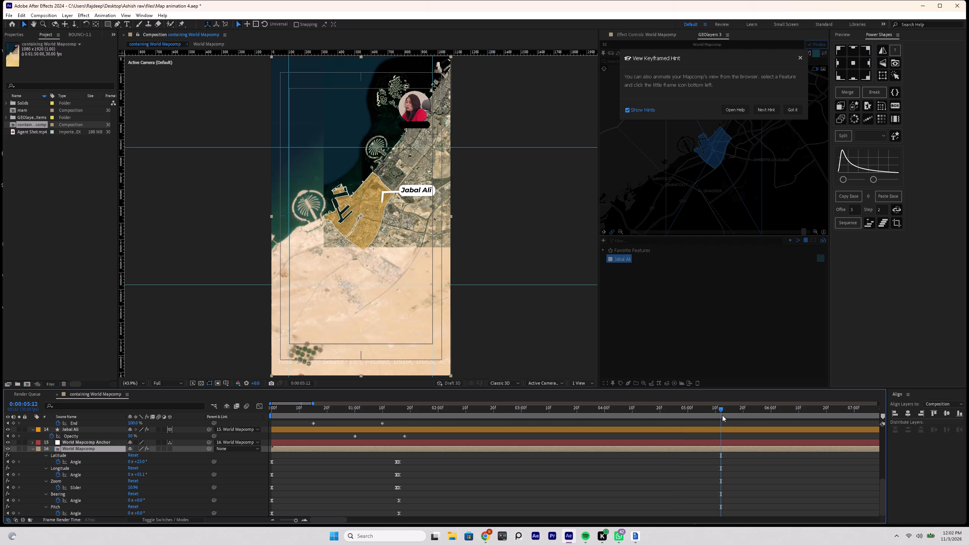
Preview the end of the held Jabal Ali view from about 0:00:05:12.
left_click(721, 413)
key("space")
key("space")
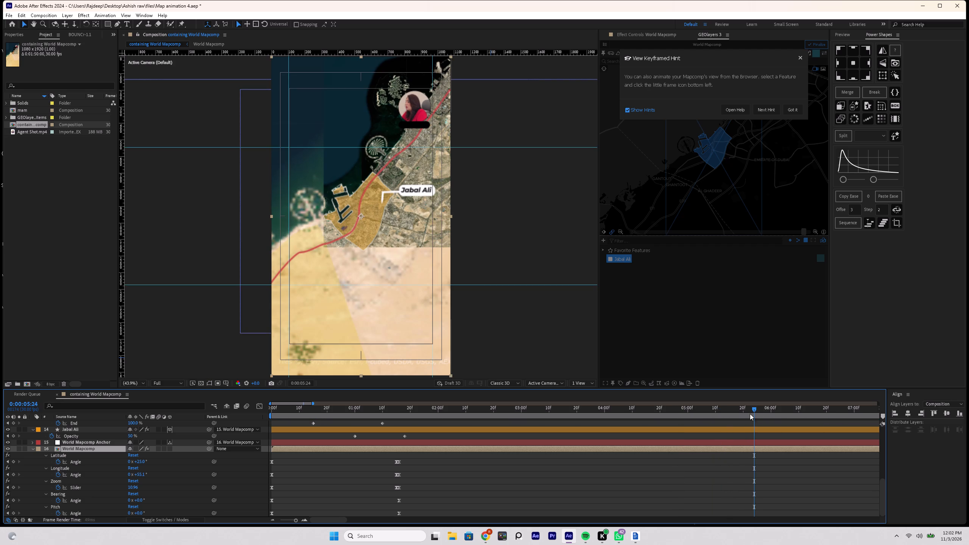
At 0:00:05:20, dismiss the GEOlayers keyframe hint and zoom the map view out from Jabal Ali to the wider UAE coastline.
left_click_drag(752, 410, 741, 416)
left_click(738, 448)
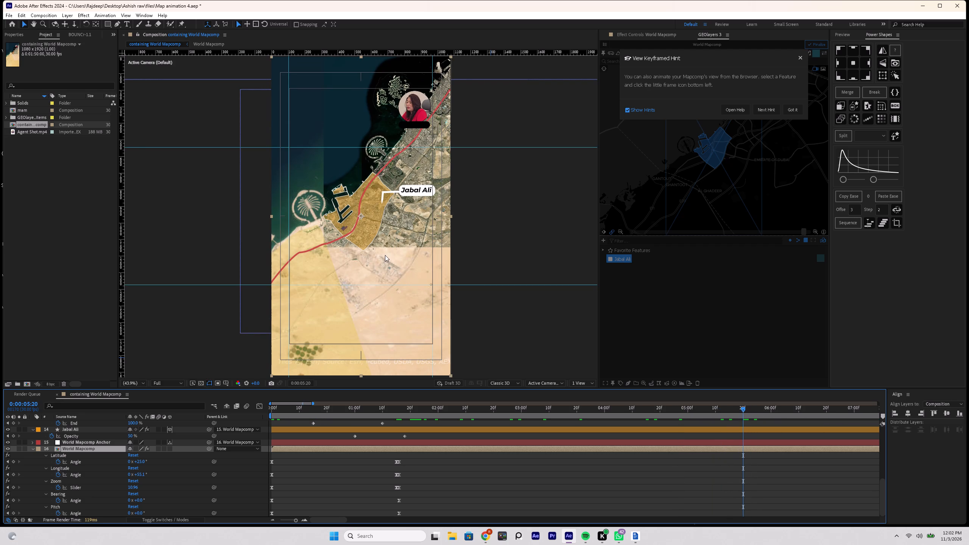
scroll(359, 218, "down", 1)
scroll(359, 218, "up", 1)
left_click(789, 110)
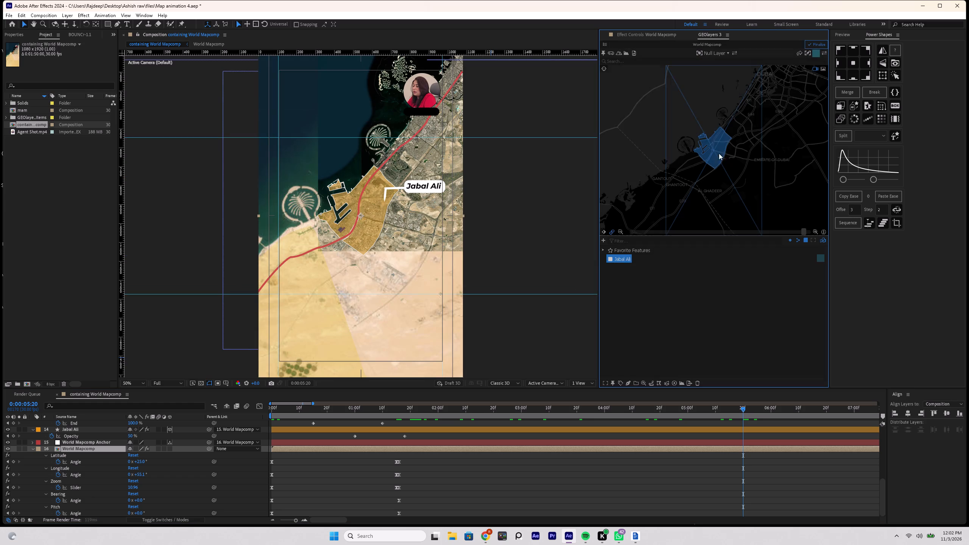
scroll(714, 147, "down", 2)
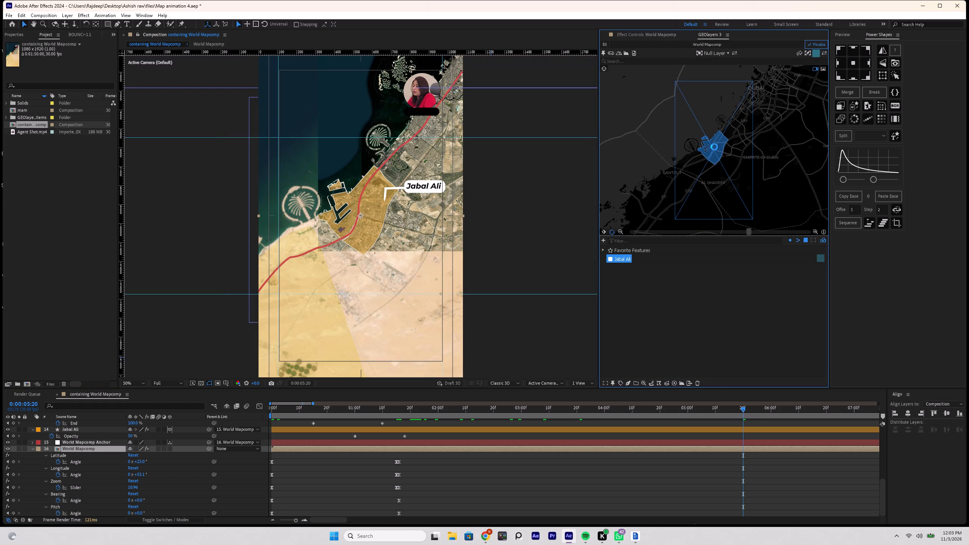
scroll(714, 147, "down", 1)
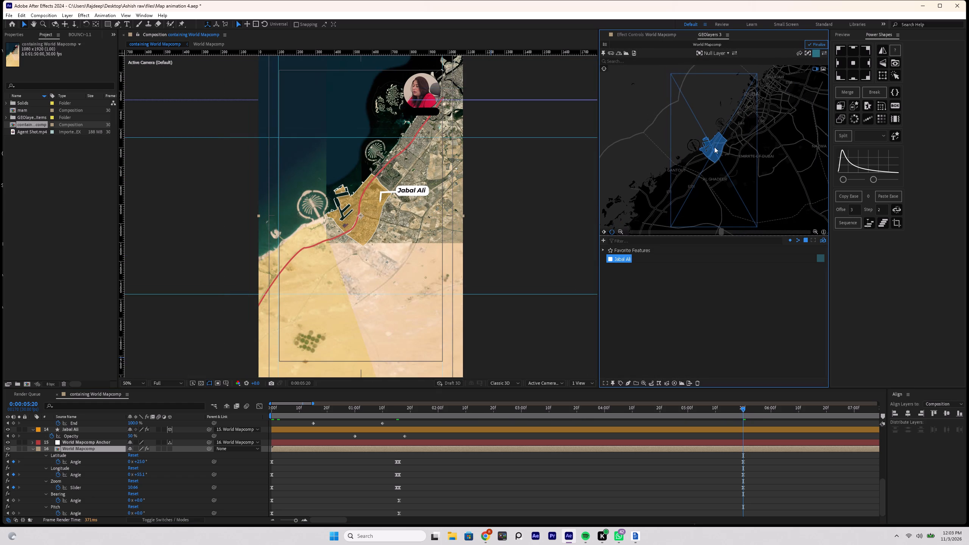
left_click_drag(716, 168, 721, 169, "ctrl")
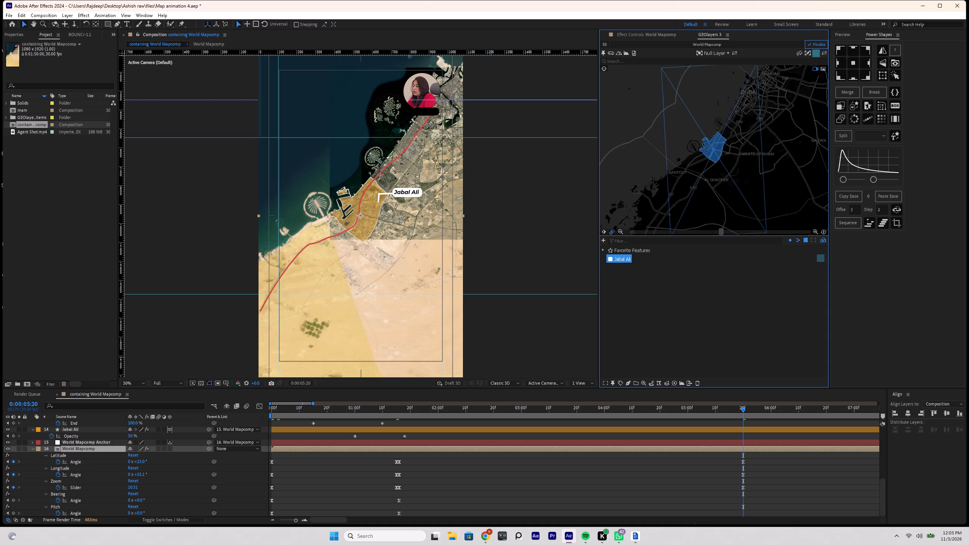
left_click_drag(721, 169, 733, 169, "ctrl")
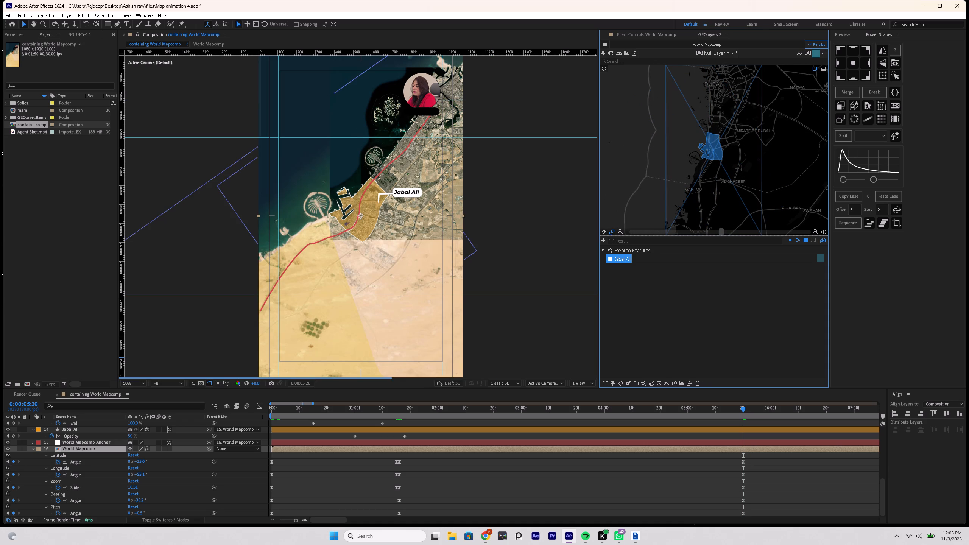
scroll(721, 161, "down", 3)
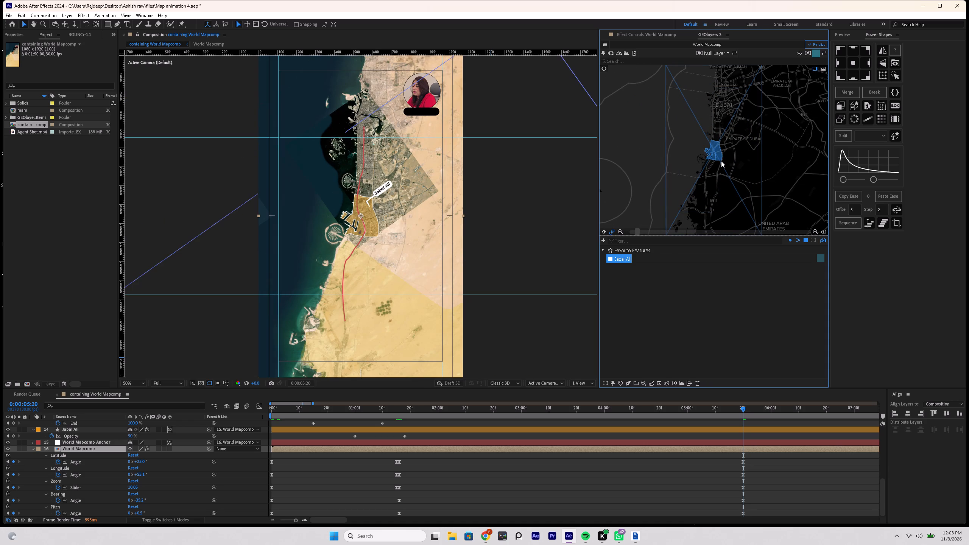
scroll(721, 161, "down", 8)
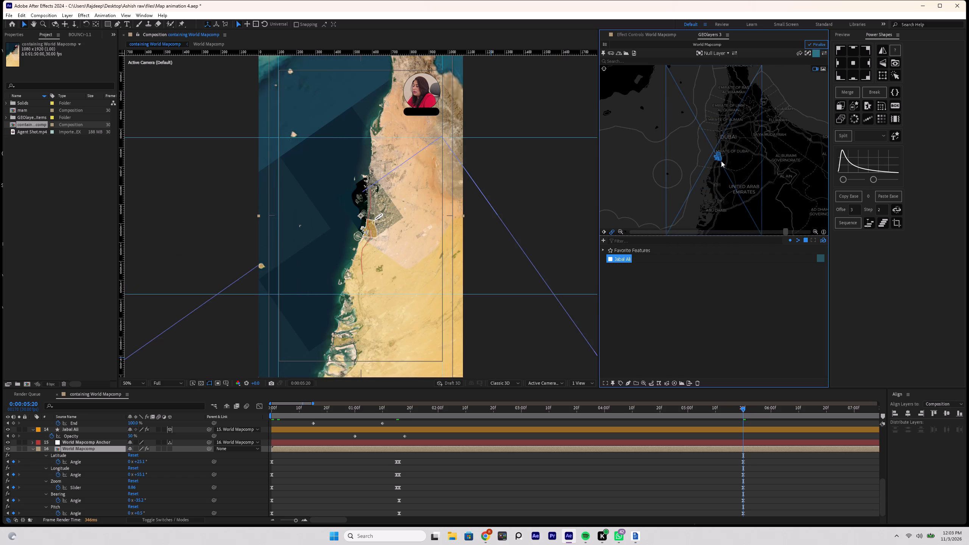
Rotate the zoomed-out GEOlayers map back to a nearly north-up bearing with flat pitch at 0:00:05:20.
left_click_drag(728, 191, 713, 193, "ctrl")
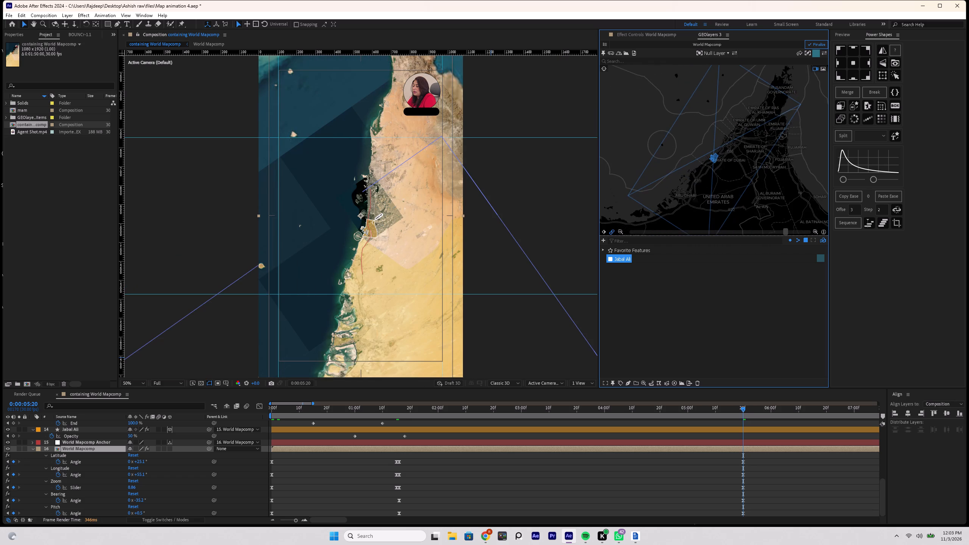
left_click_drag(713, 193, 712, 193, "ctrl")
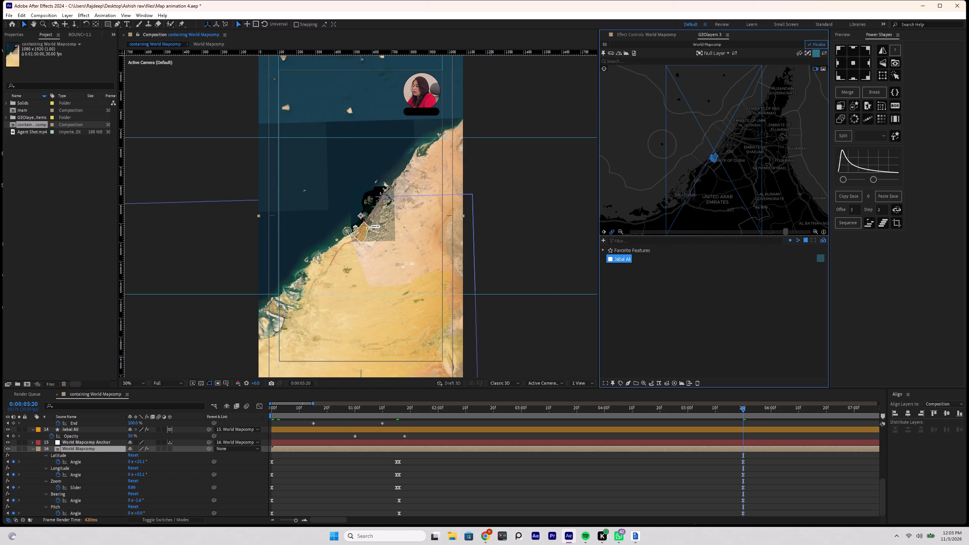
Preview the zoom-out from 0:00:01:10, 0:00:00:00, 0:00:02:02 and 0:00:01:14, examining its speed and smoothness.
left_click(383, 413)
key("space")
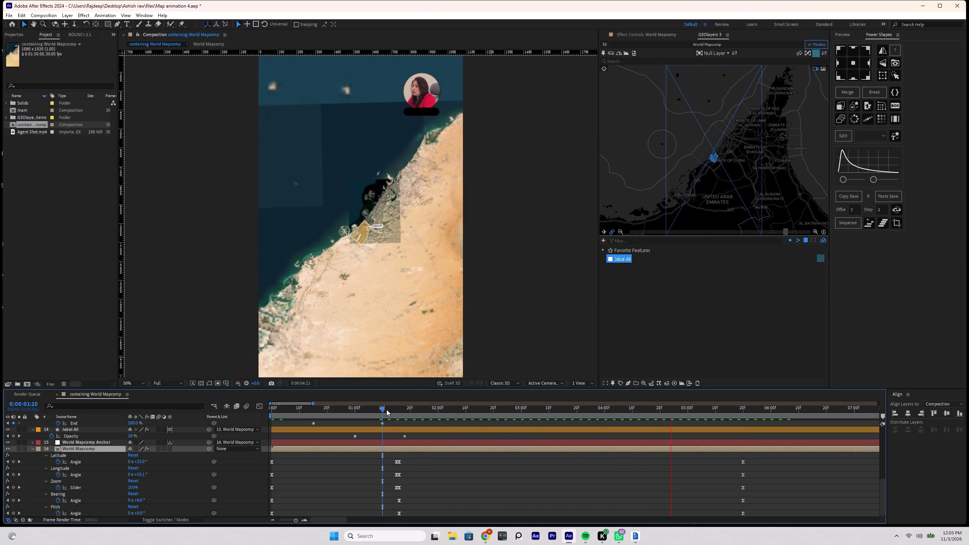
key("space")
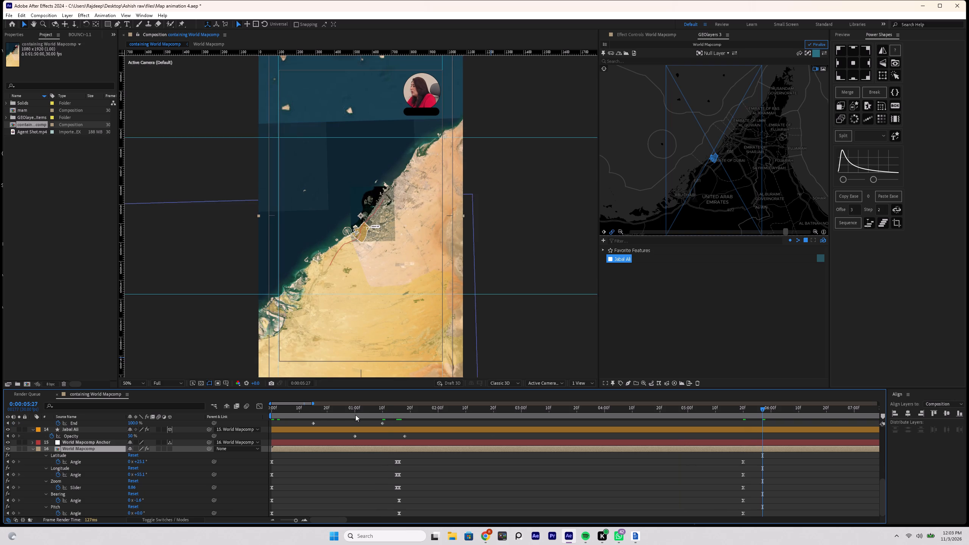
left_click_drag(354, 416, 229, 426)
key("space")
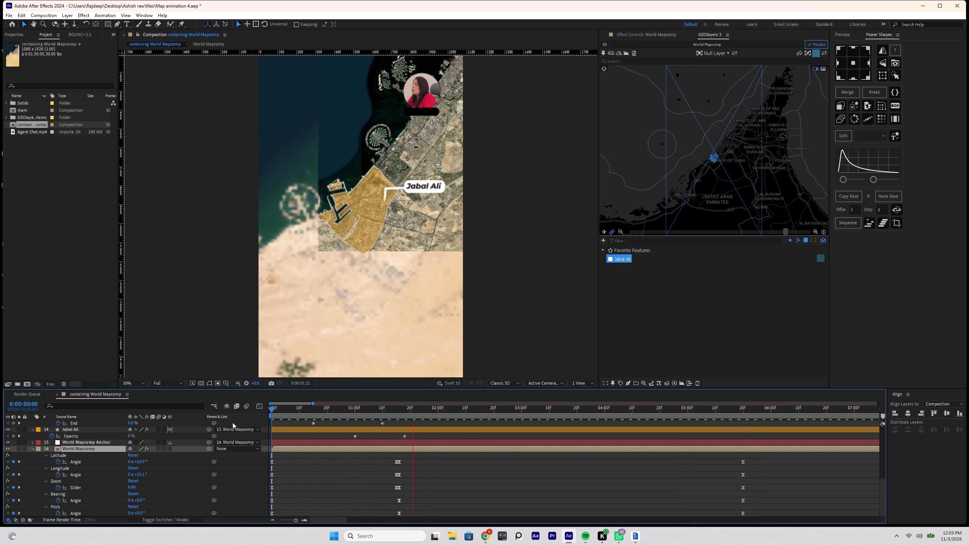
key("space")
left_click_drag(399, 412, 444, 425)
key("space")
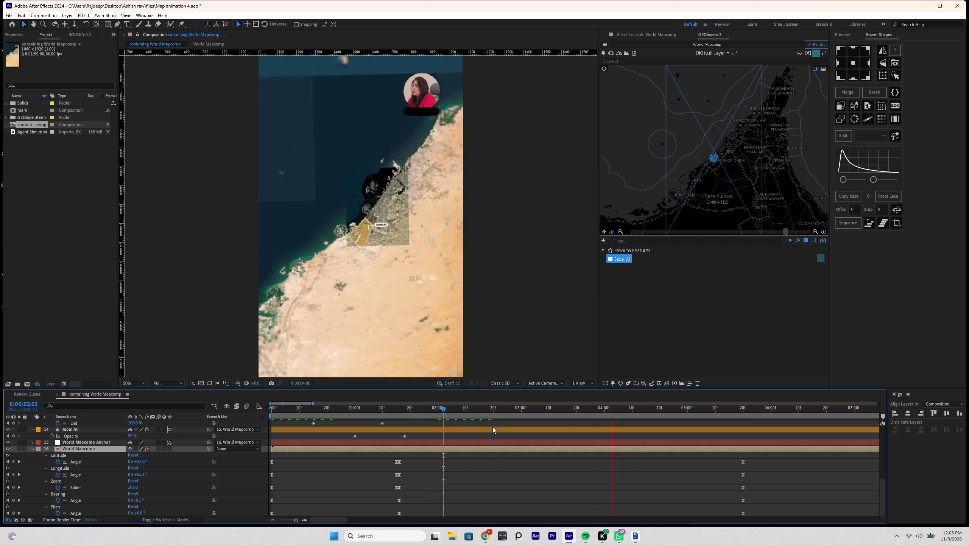
key("space")
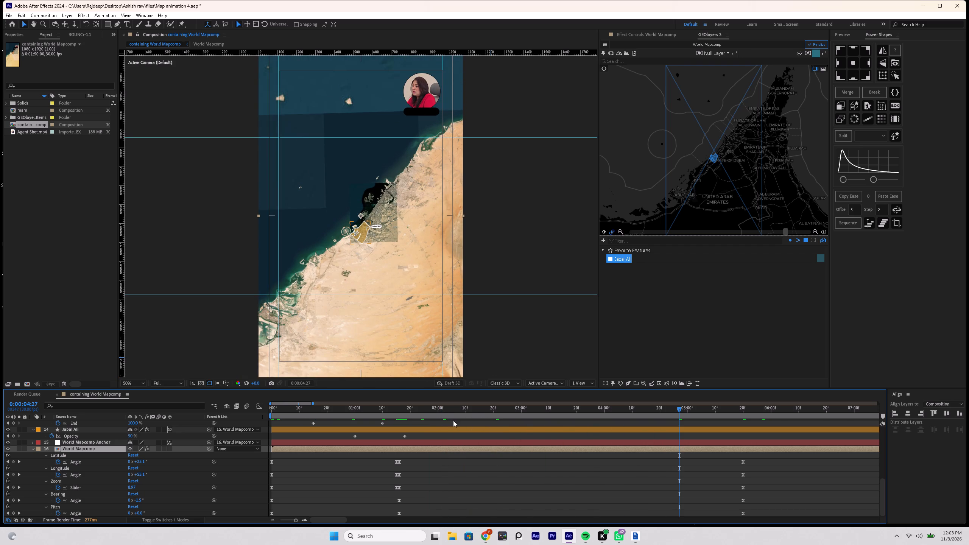
left_click(393, 409)
key("space")
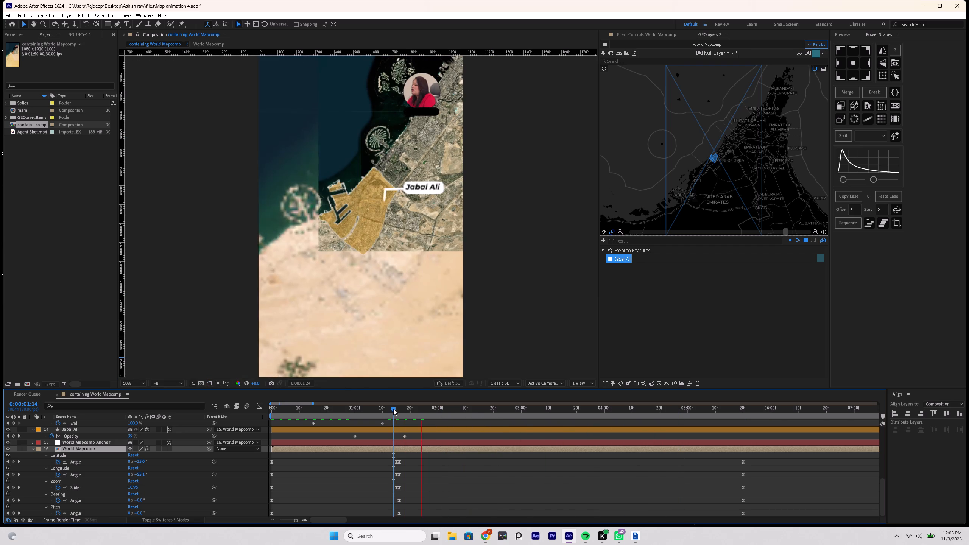
key("space")
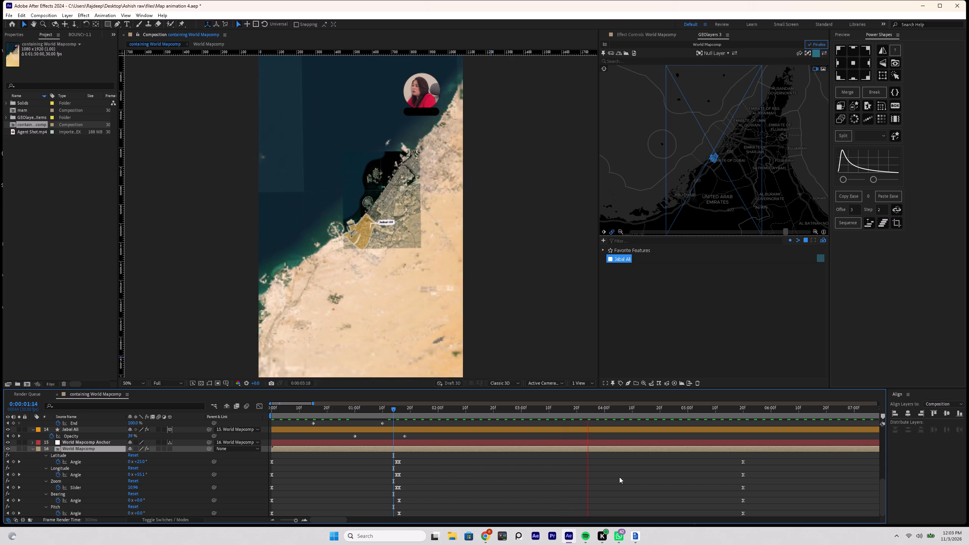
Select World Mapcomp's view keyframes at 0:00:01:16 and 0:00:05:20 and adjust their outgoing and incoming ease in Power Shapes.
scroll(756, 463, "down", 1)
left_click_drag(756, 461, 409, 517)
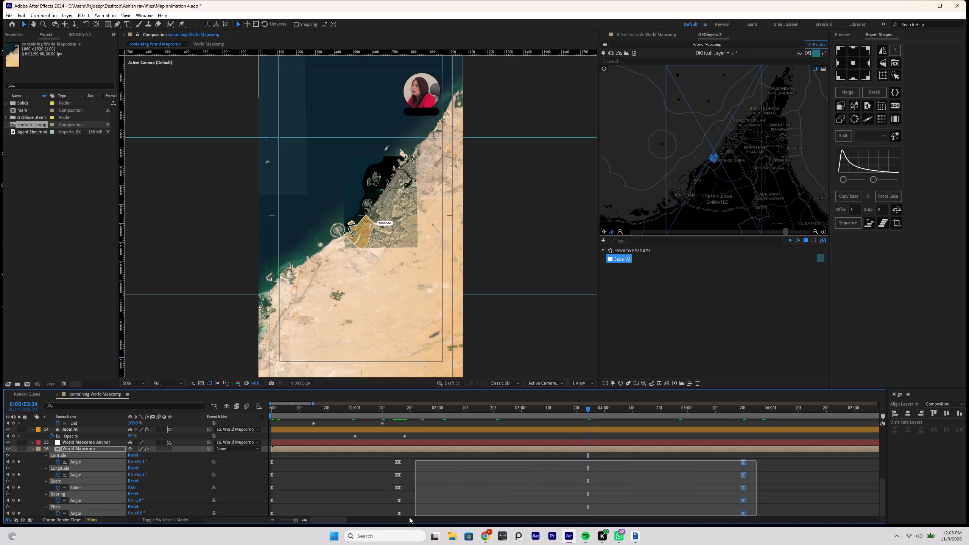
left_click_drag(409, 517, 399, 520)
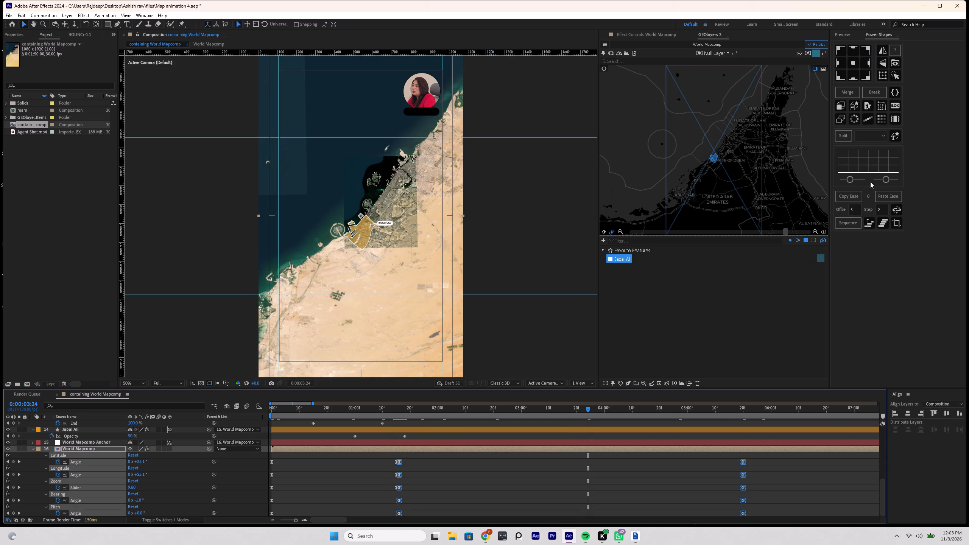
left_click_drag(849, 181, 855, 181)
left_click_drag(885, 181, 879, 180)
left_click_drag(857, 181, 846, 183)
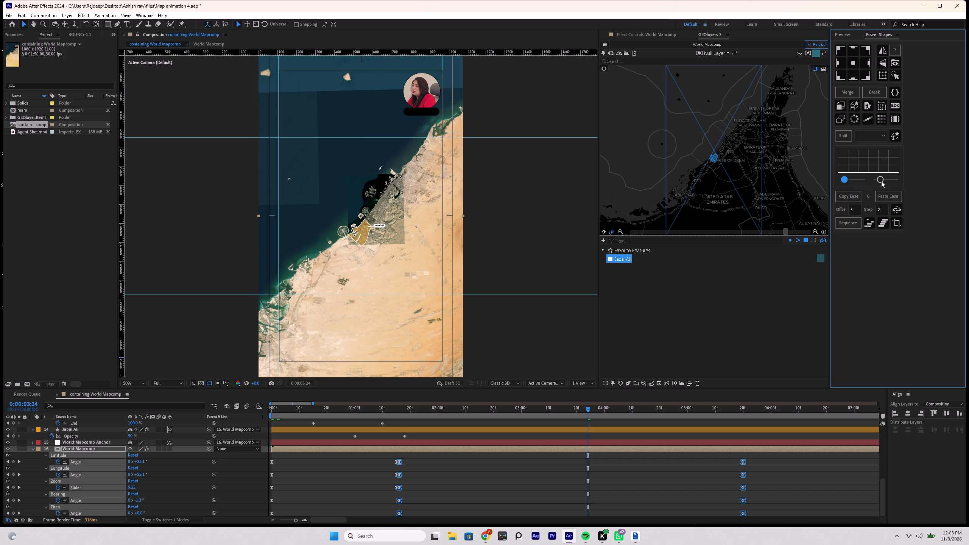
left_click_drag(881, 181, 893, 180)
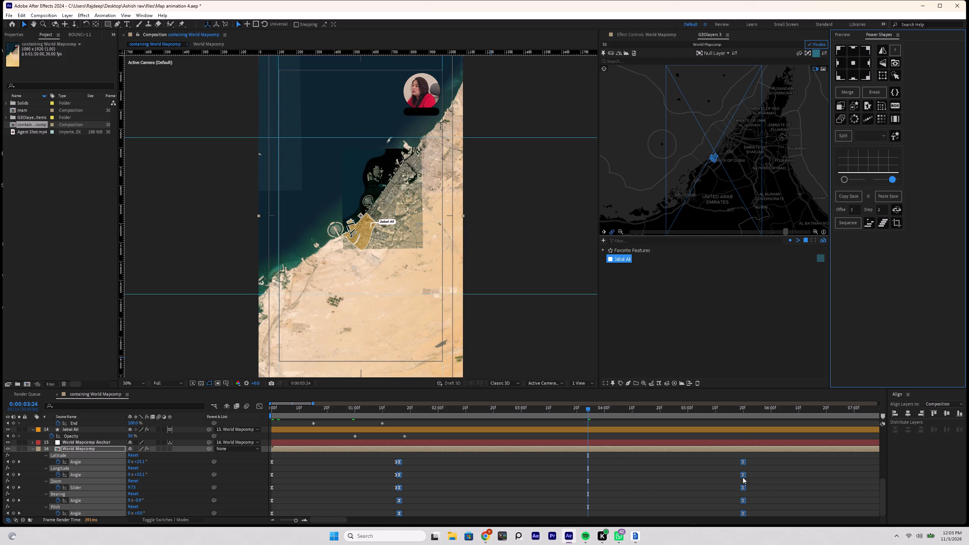
In the Graph Editor, raise the outgoing influence of World Mapcomp's view keyframes at 0:00:01:16 to about 86%.
left_click_drag(760, 458, 737, 506)
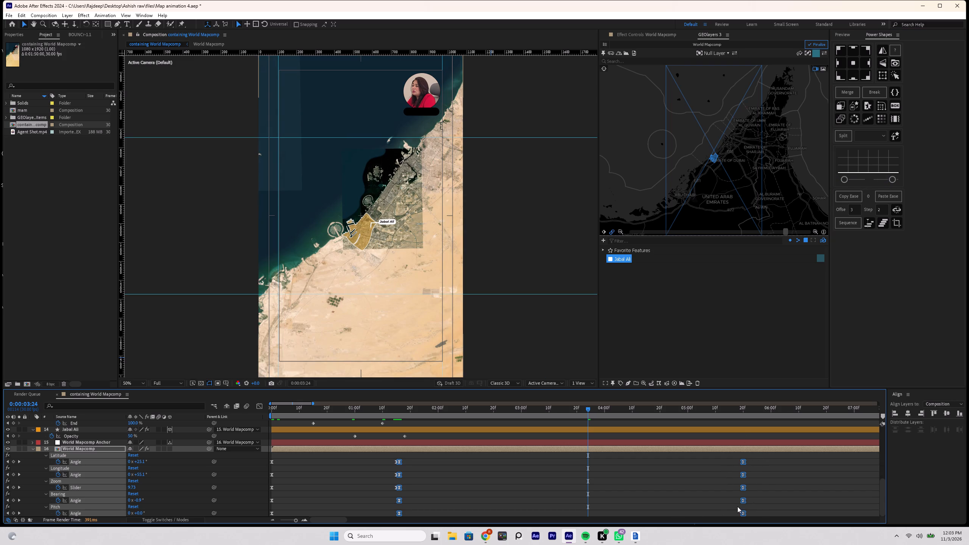
left_click_drag(737, 506, 398, 535)
left_click(262, 406)
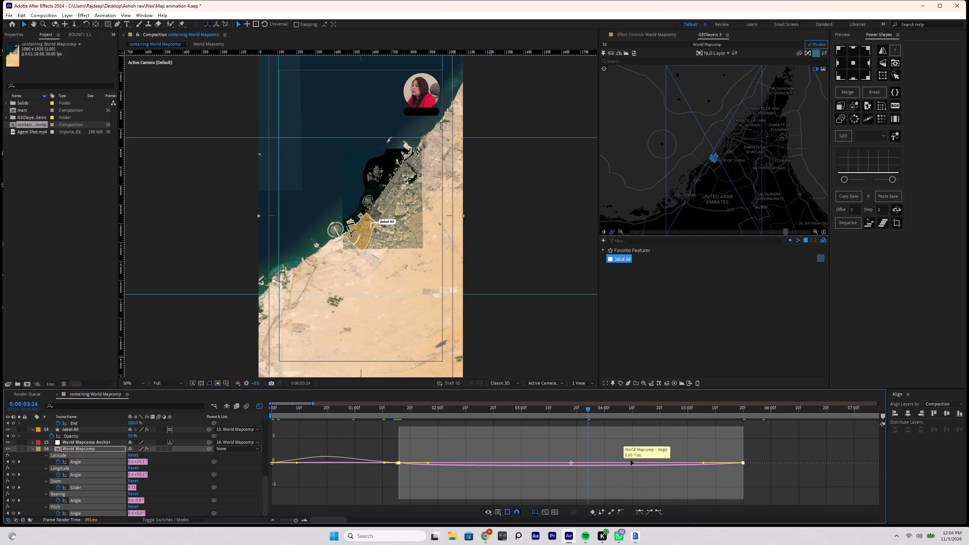
left_click_drag(749, 446, 419, 483)
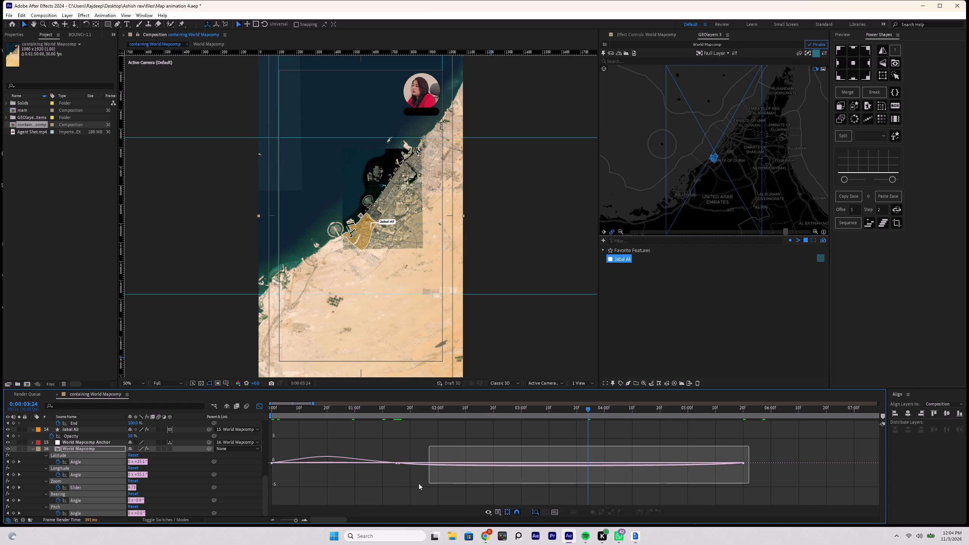
left_click_drag(419, 483, 392, 483)
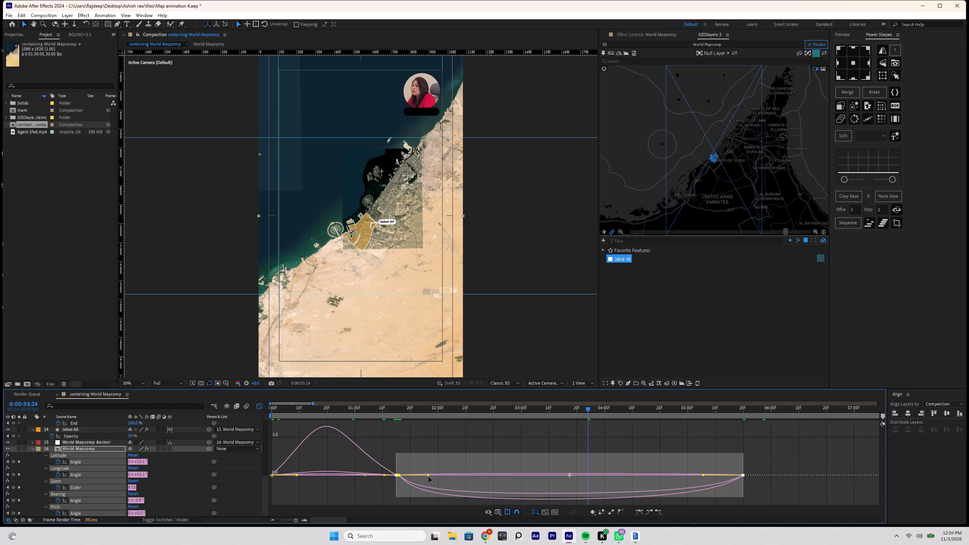
left_click_drag(428, 476, 547, 475)
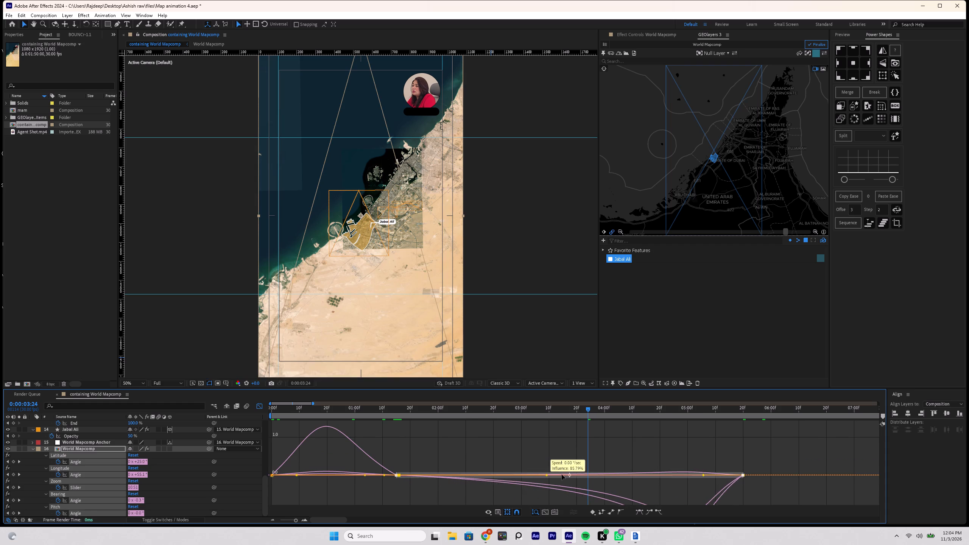
Shorten the incoming influence of World Mapcomp's view keyframes at 0:00:05:20 to about 9%, and leave the Graph Editor.
left_click_drag(765, 447, 682, 477)
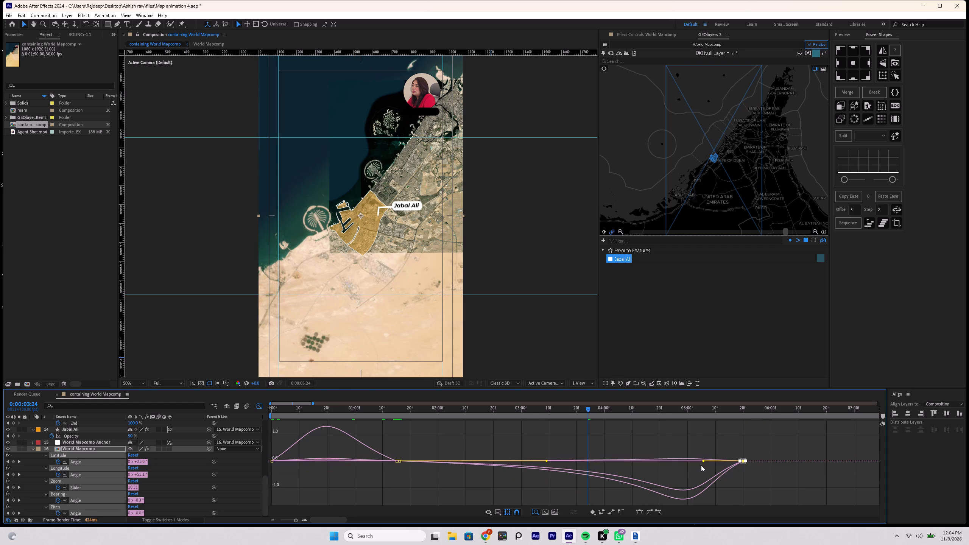
left_click_drag(706, 461, 724, 461)
key("ctrl+z")
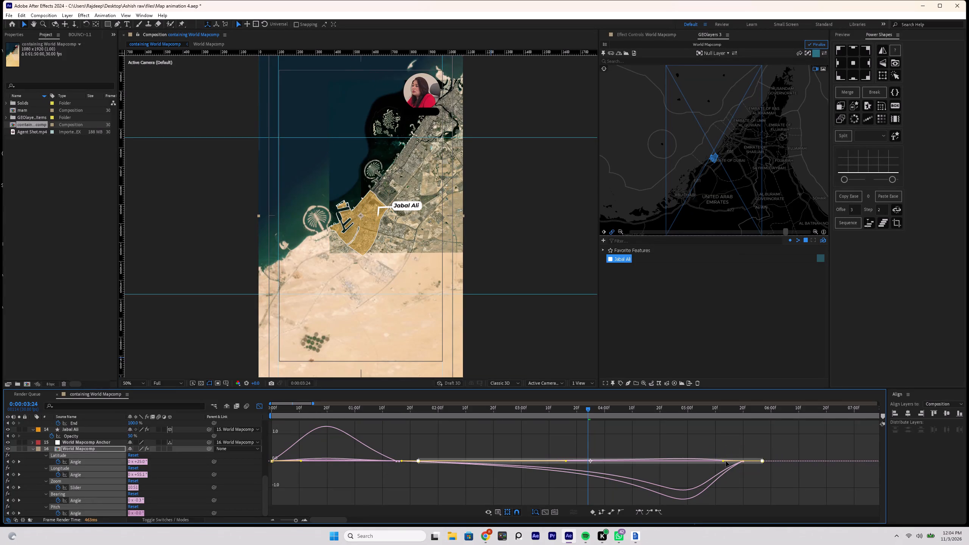
left_click_drag(704, 461, 709, 461)
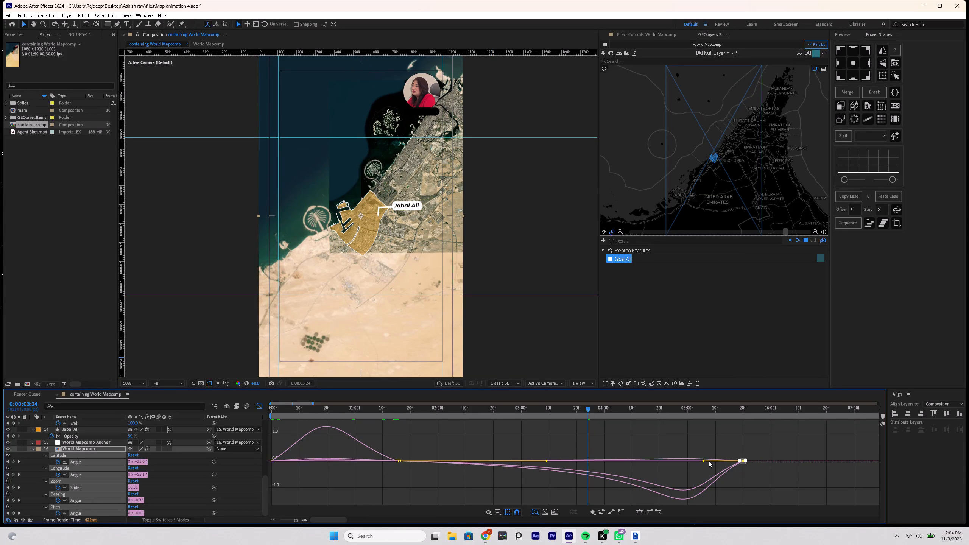
left_click_drag(709, 461, 729, 461)
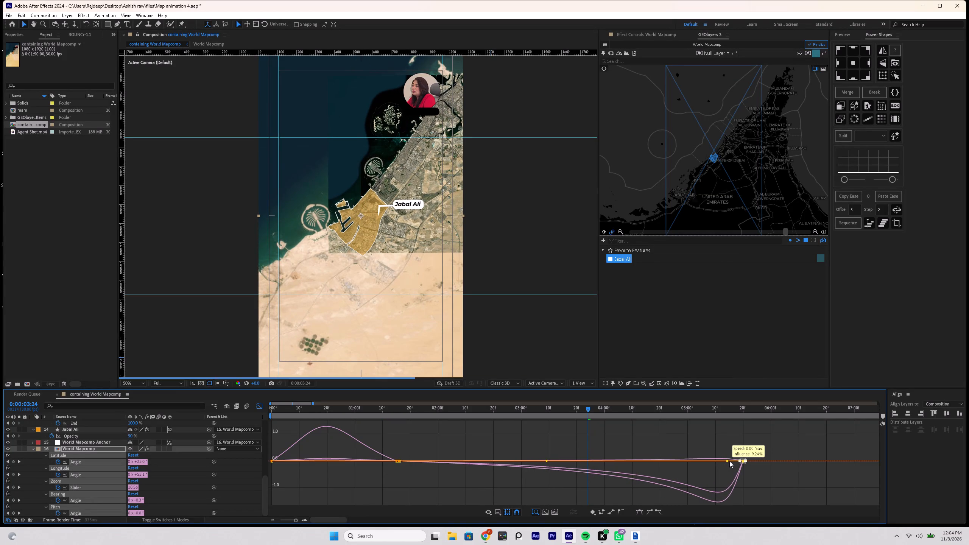
left_click_drag(729, 461, 732, 461)
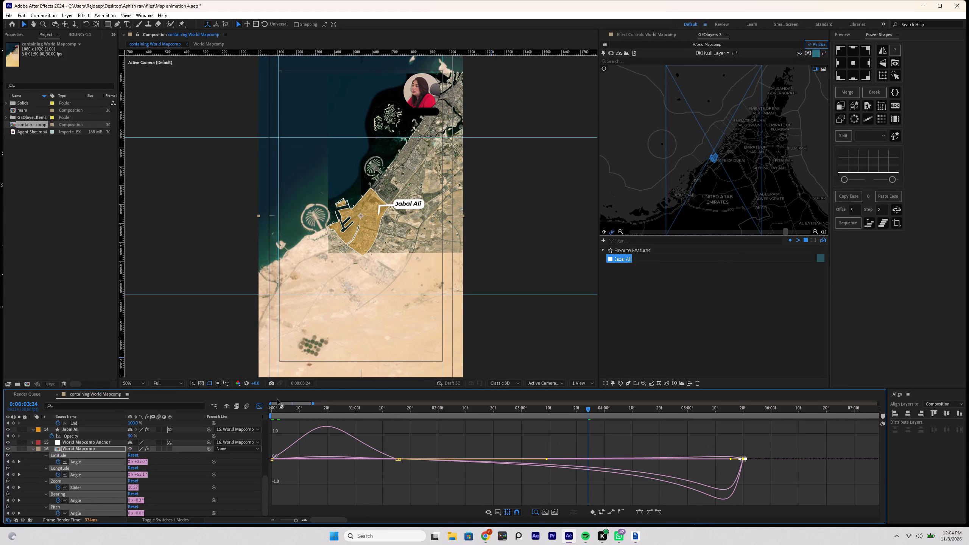
left_click(258, 404)
Preview the re-eased zoom-out from 0:00:01:11 to past 0:00:05:20.
left_click(385, 416)
key("space")
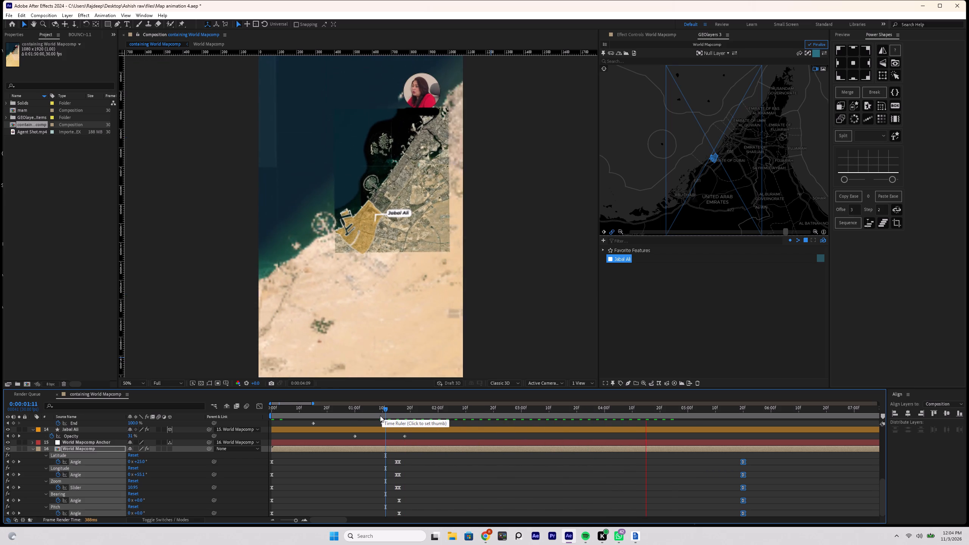
key("space")
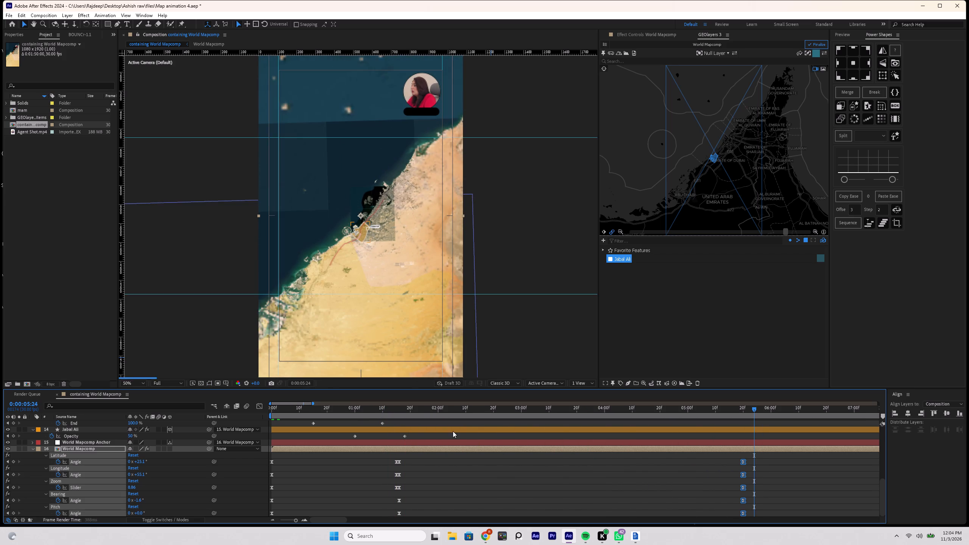
At 0:00:05:20, rotate World Mapcomp's map view in GEOlayers to a bearing of about -26.4°.
left_click_drag(710, 412, 728, 413)
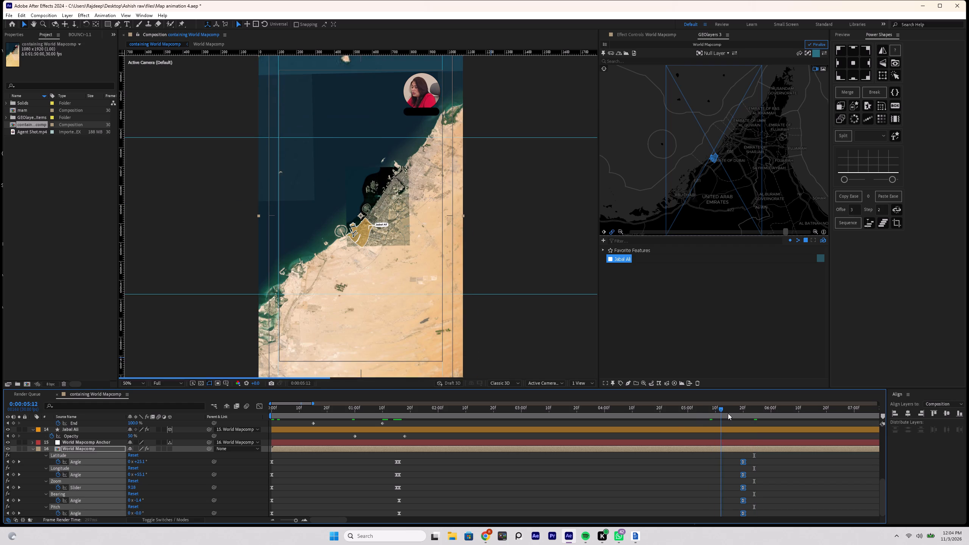
left_click_drag(728, 413, 751, 422)
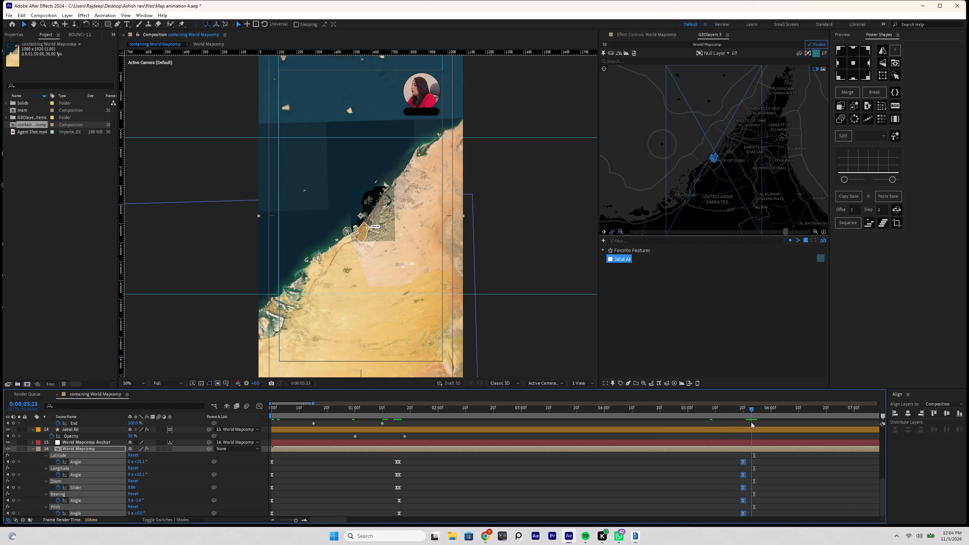
left_click_drag(751, 422, 743, 427)
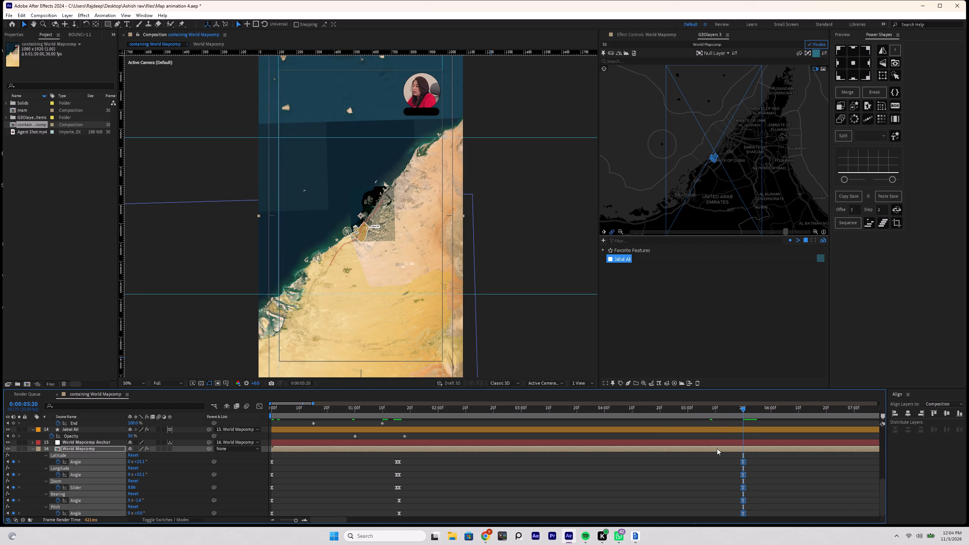
left_click(715, 470)
left_click(527, 327)
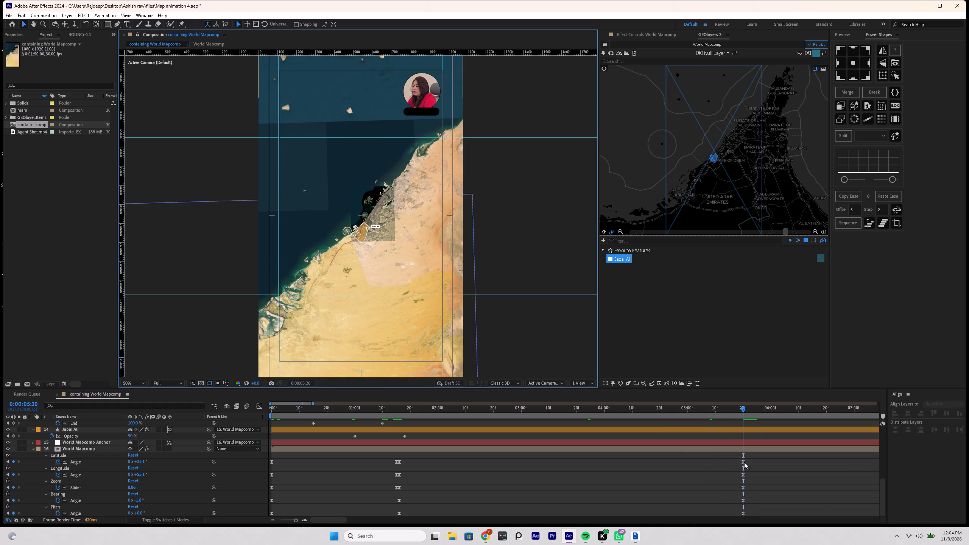
scroll(757, 469, "down", 1)
scroll(757, 469, "up", 2)
scroll(757, 469, "down", 2)
left_click(753, 452)
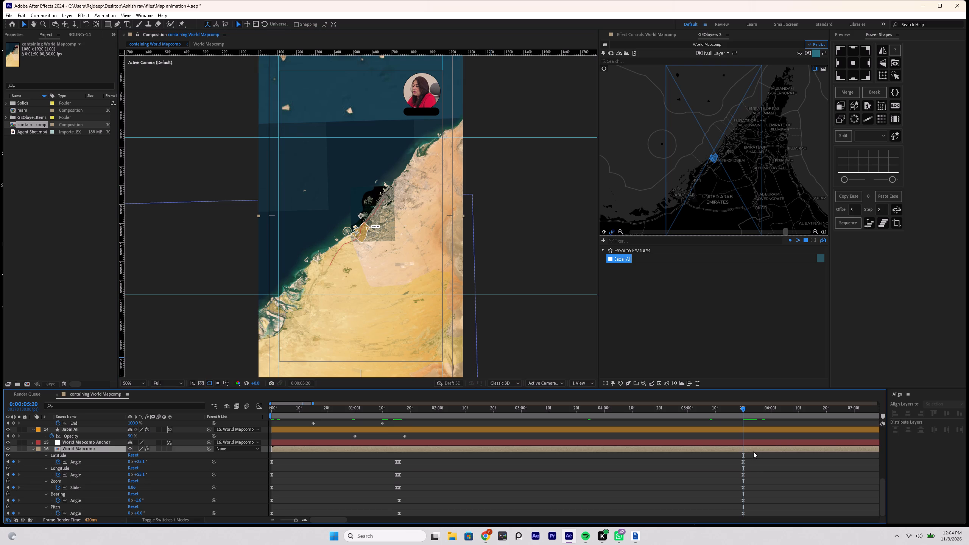
scroll(759, 470, "up", 1, "alt")
scroll(732, 471, "down", 2)
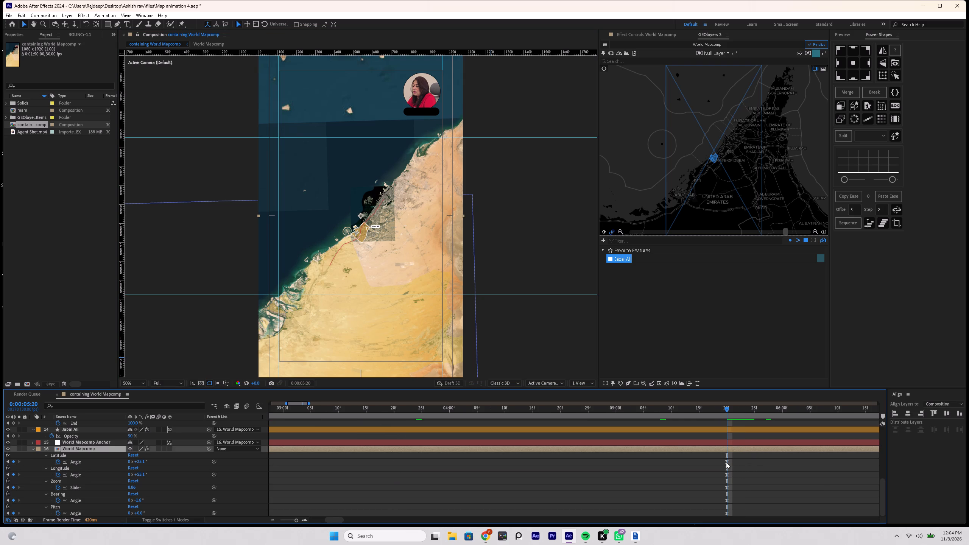
left_click_drag(715, 198, 719, 198, "ctrl")
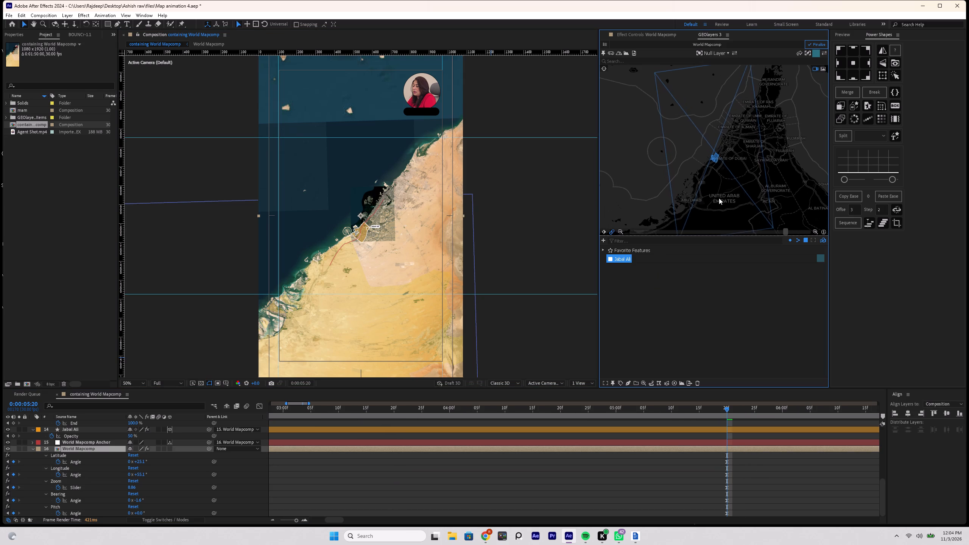
left_click_drag(719, 198, 727, 198, "ctrl")
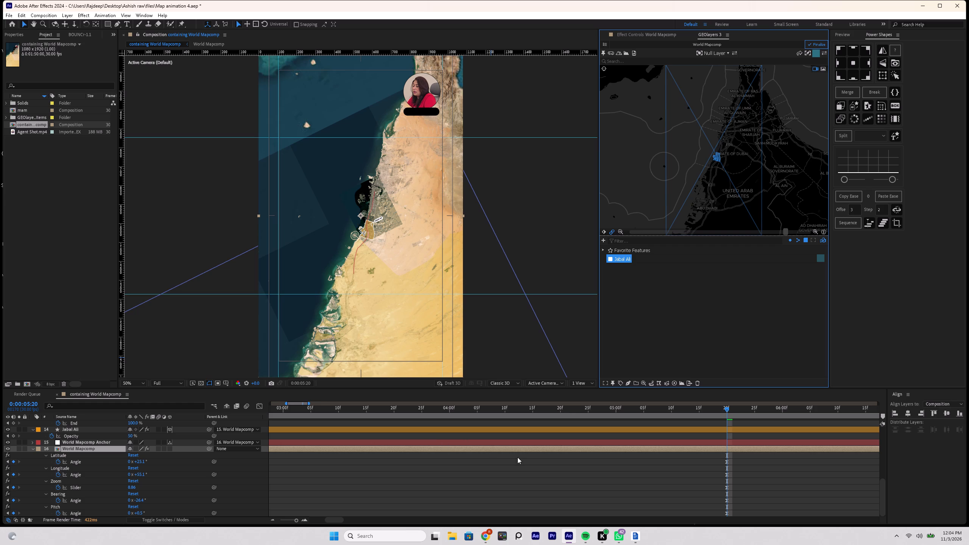
Preview the map animation from 0:00:00:00.
scroll(522, 459, "down", 3, "alt")
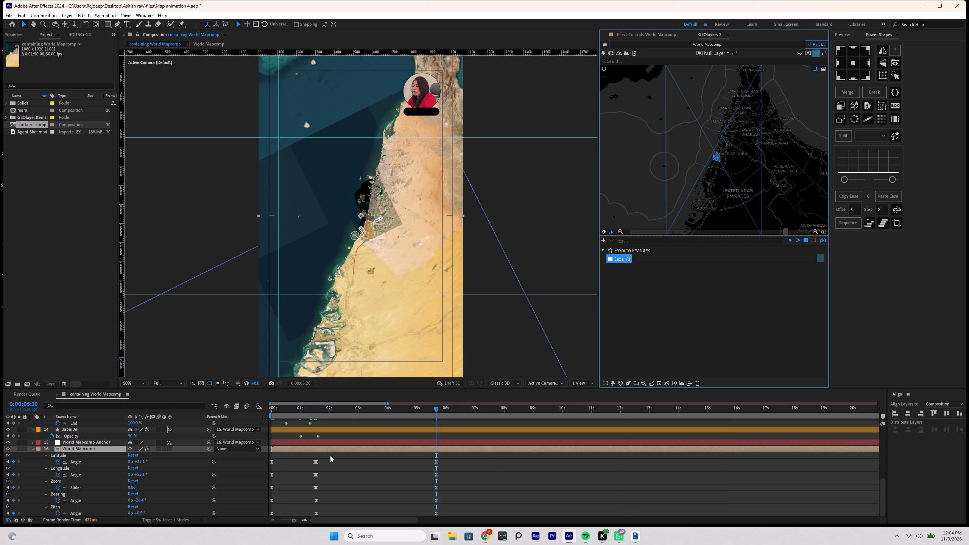
left_click_drag(311, 417, 221, 441)
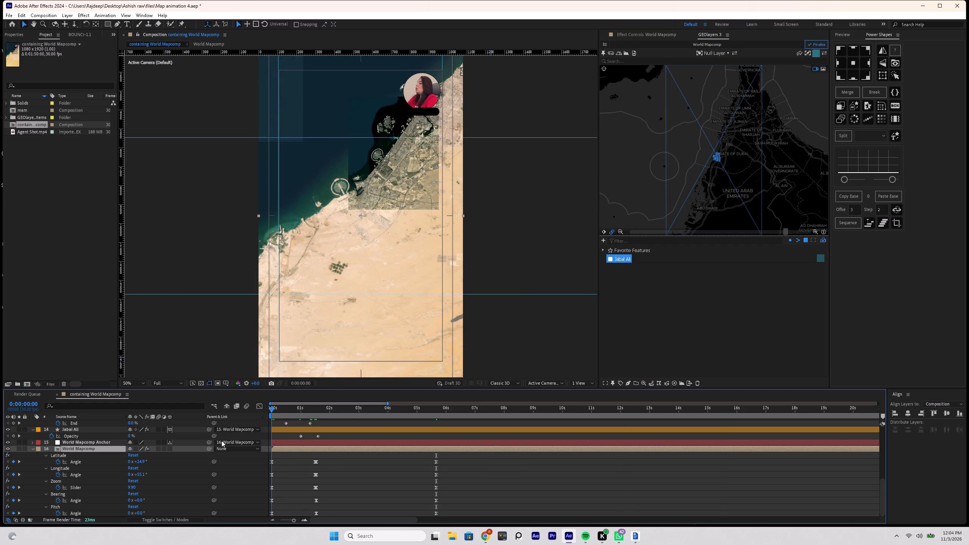
left_click_drag(221, 441, 213, 442)
key("space")
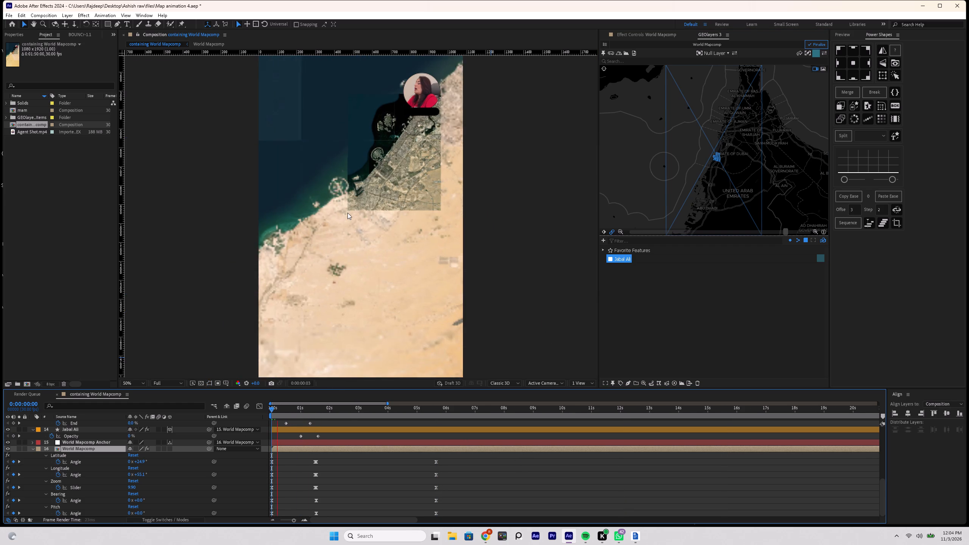
key("space")
Keyframe World Mapcomp's full map view, including bearing and pitch, at 0:00:01:15 in GEOlayers.
left_click_drag(326, 462, 323, 463)
scroll(291, 466, "up", 3, "alt")
key("alt+space")
key("alt+space")
key("alt+space")
key("alt+space")
left_click(315, 461)
scroll(323, 460, "up", 3, "alt")
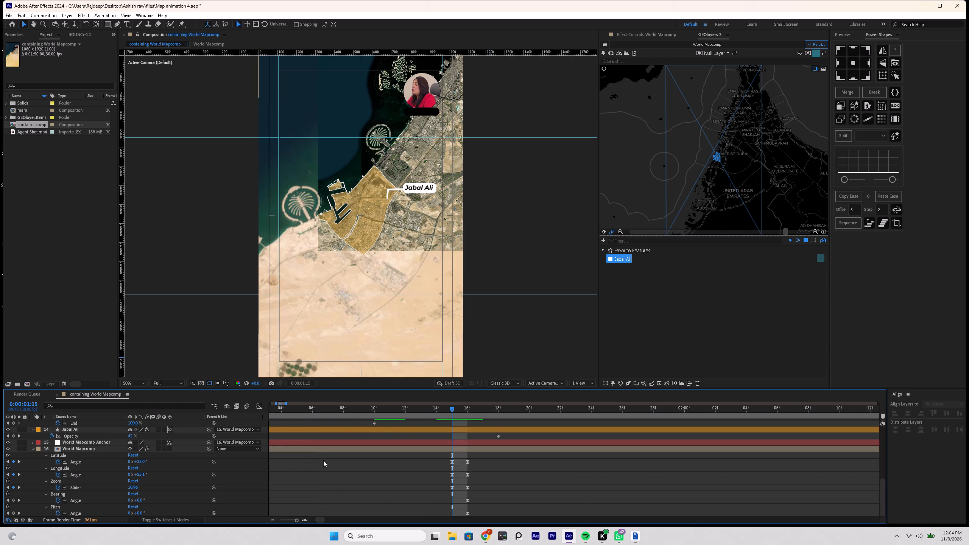
left_click_drag(456, 458, 244, 534)
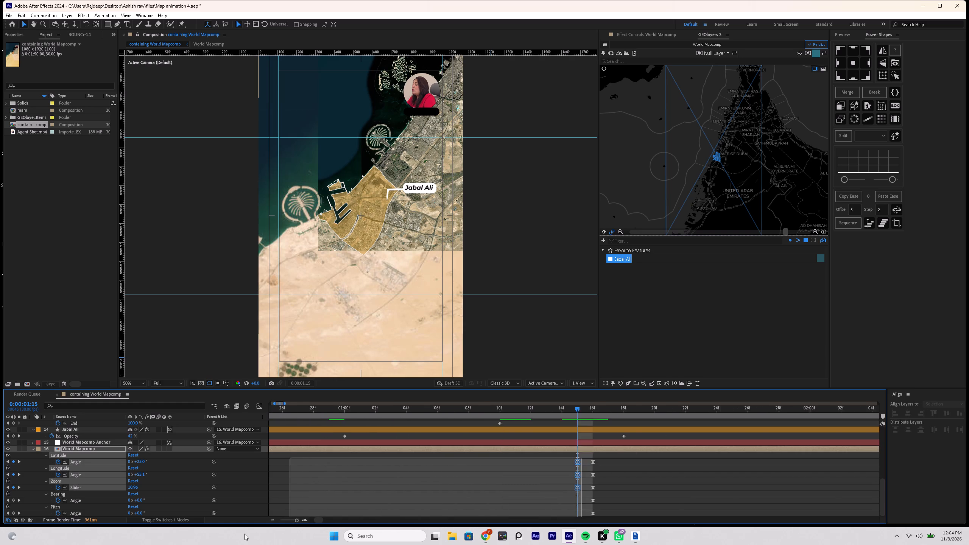
left_click_drag(244, 534, 235, 534)
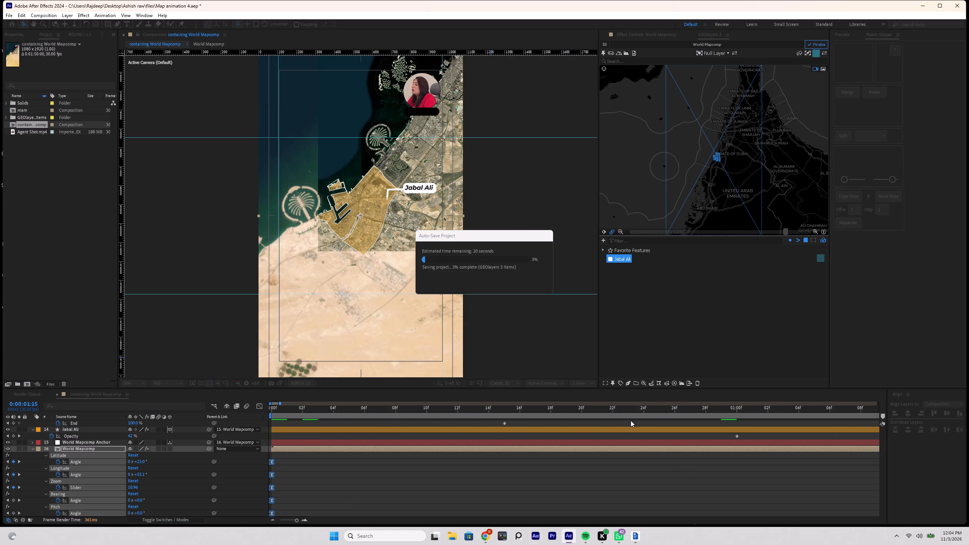
left_click_drag(677, 407, 886, 408)
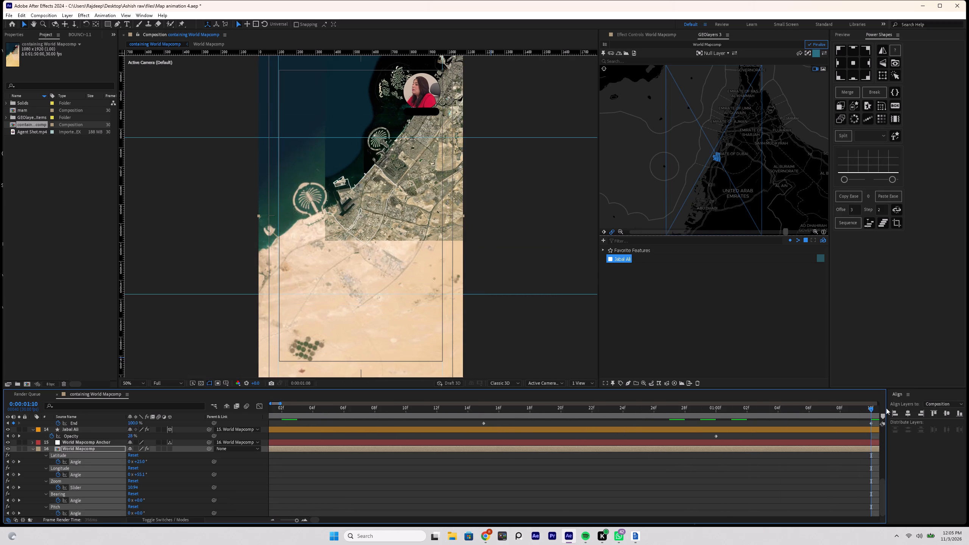
left_click_drag(886, 408, 843, 453)
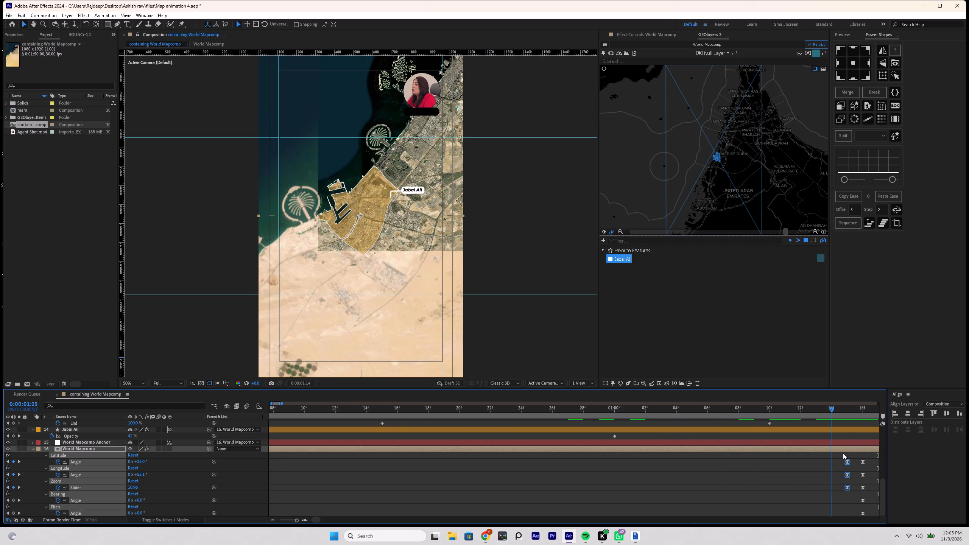
left_click_drag(843, 453, 844, 453)
left_click(837, 484)
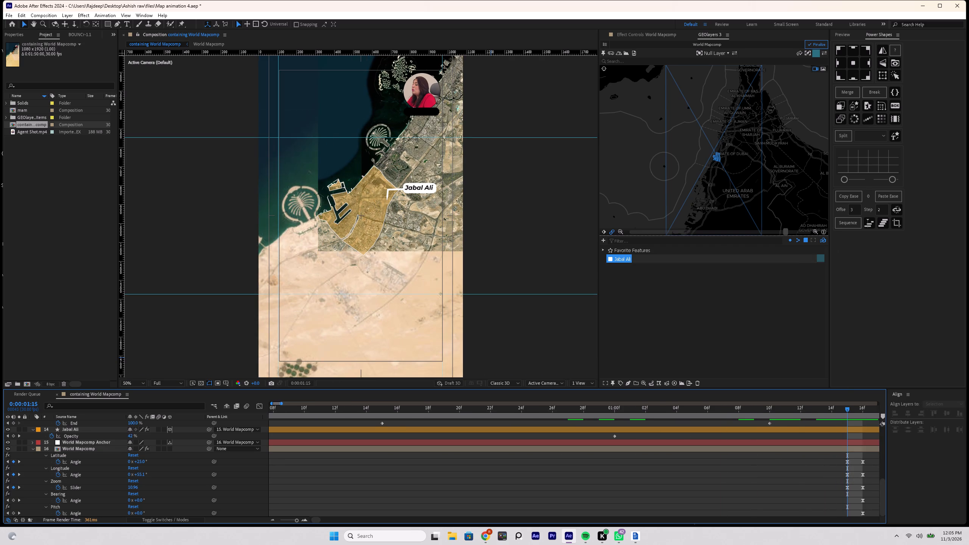
left_click(604, 232)
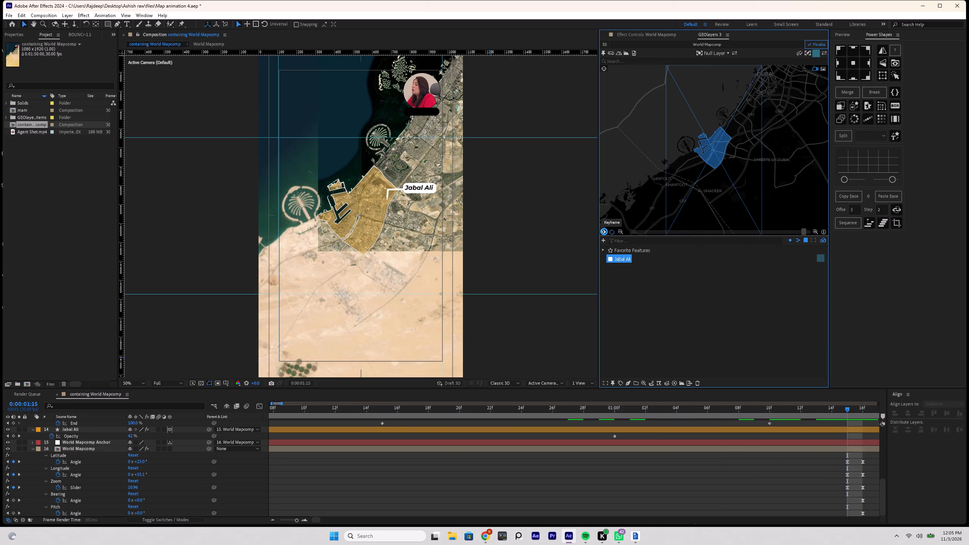
Select World Mapcomp's view keyframes from 0:00:00:00 through 0:00:01:15 and adjust their ease in Power Shapes.
left_click(801, 462)
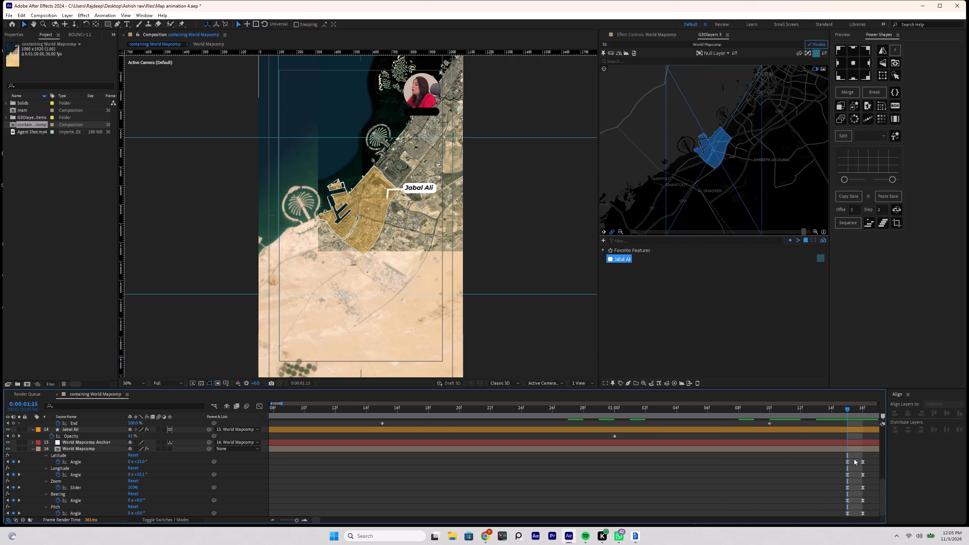
left_click_drag(854, 459, 241, 544)
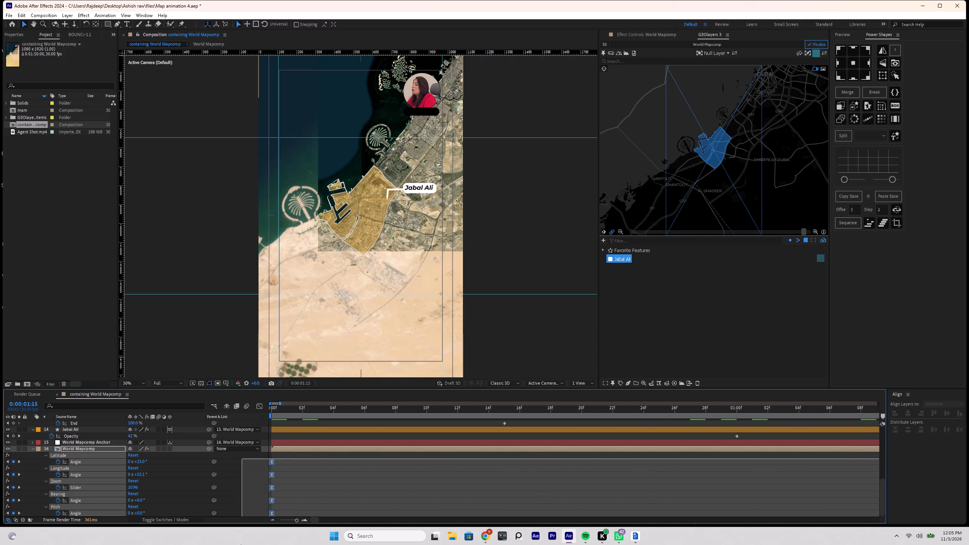
left_click_drag(241, 544, 240, 544)
left_click_drag(886, 181, 884, 182)
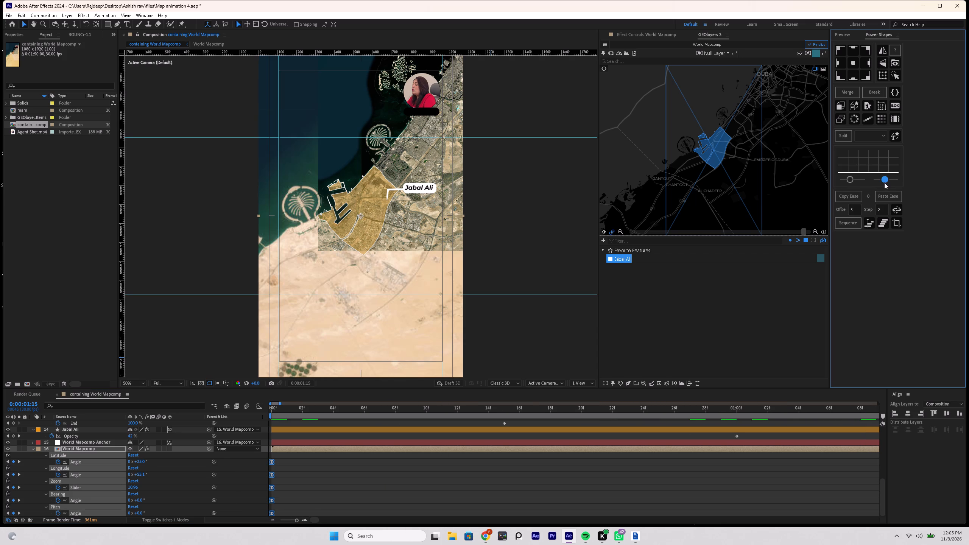
left_click_drag(884, 182, 890, 182)
In the Graph Editor, extend World Mapcomp's incoming ease at 0:00:01:15 back to about 0:00:01:02 and its outgoing ease at 0:00:00:00 to about 0:00:00:14.
left_click(256, 407)
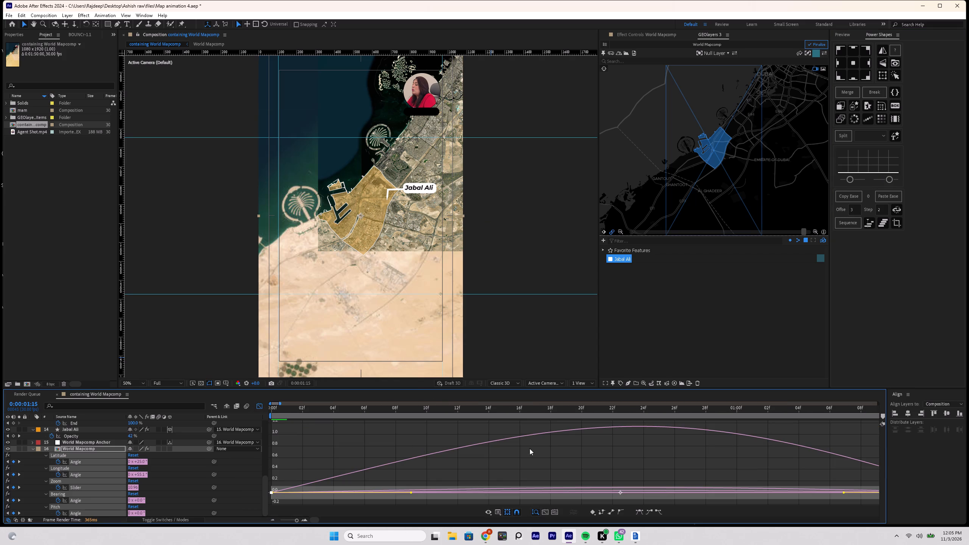
scroll(779, 461, "down", 1, "alt")
scroll(845, 466, "down", 1, "alt")
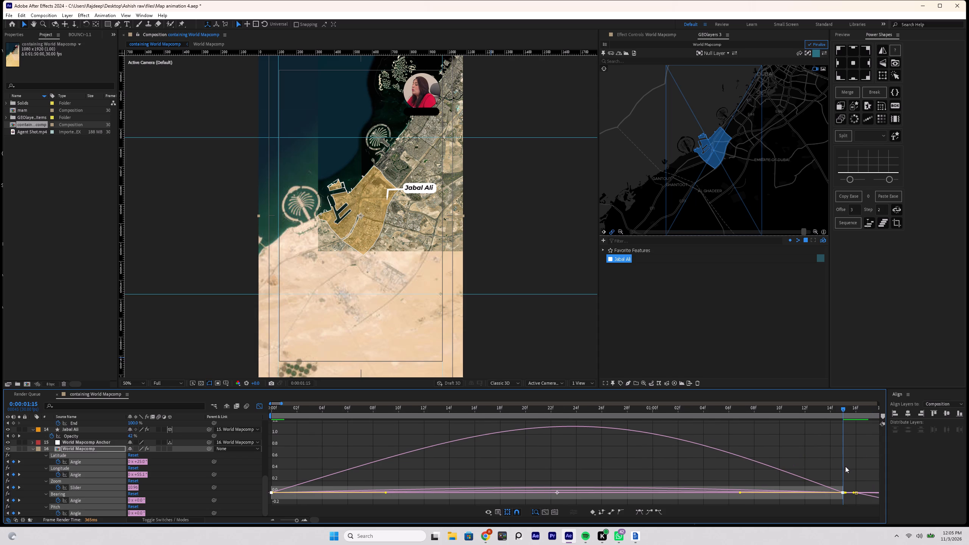
left_click_drag(849, 474, 728, 511)
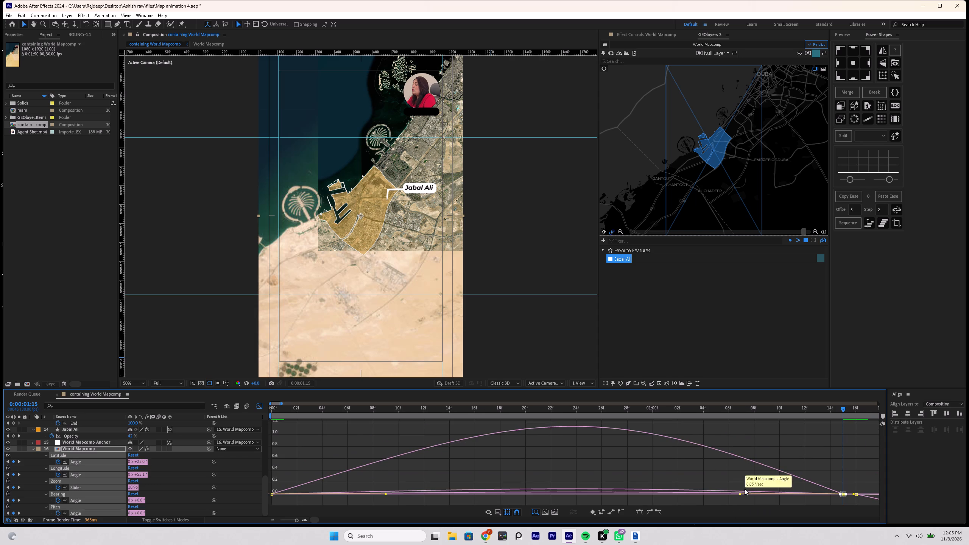
left_click_drag(740, 495, 679, 495)
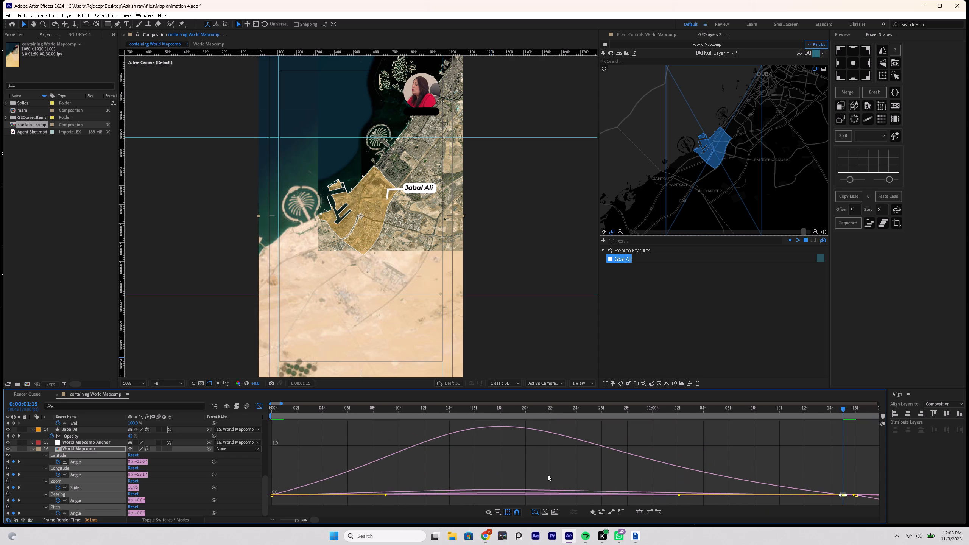
left_click_drag(407, 480, 266, 516)
left_click_drag(386, 495, 444, 494)
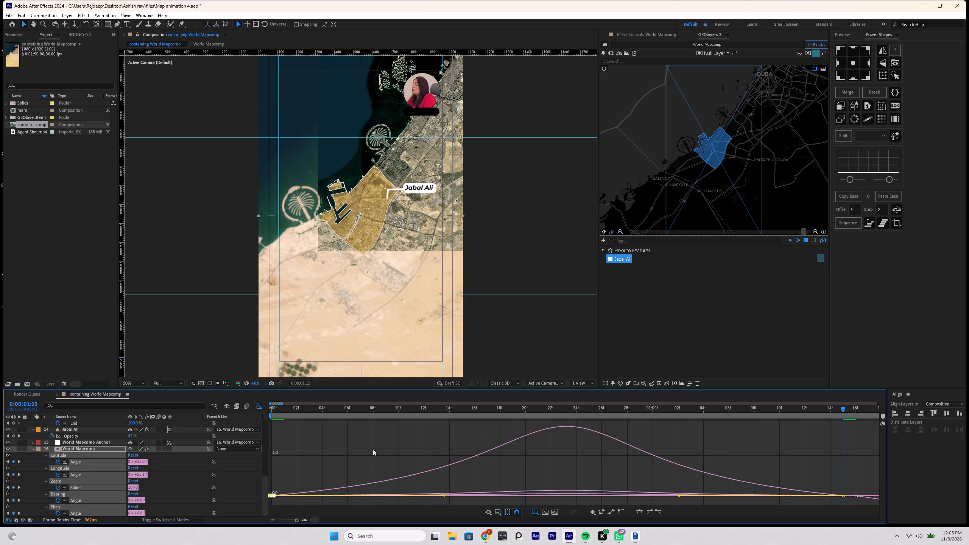
Preview the full zoom-in and zoom-out from 0:00:00:00 to about 0:00:06:03, and scrub back to the start.
left_click_drag(299, 413, 228, 424)
key("space")
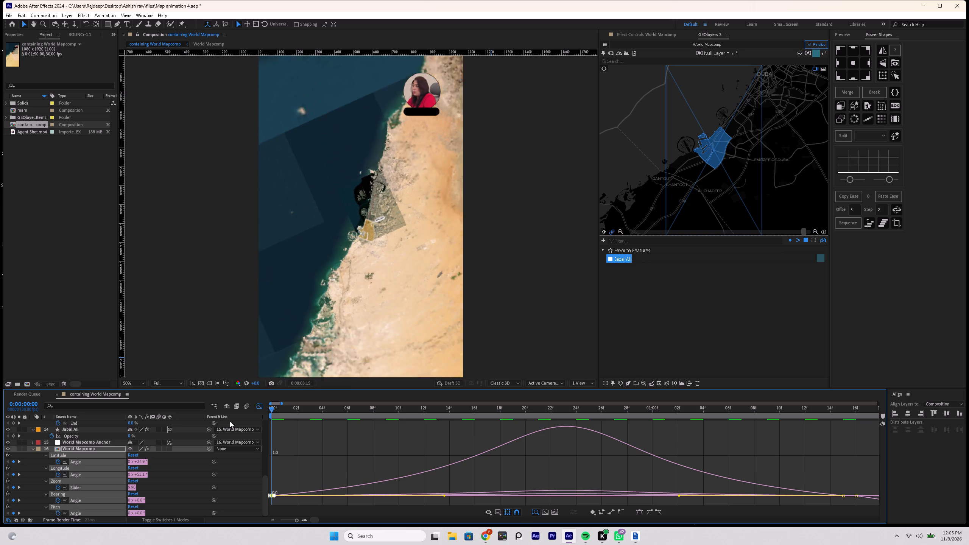
key("space")
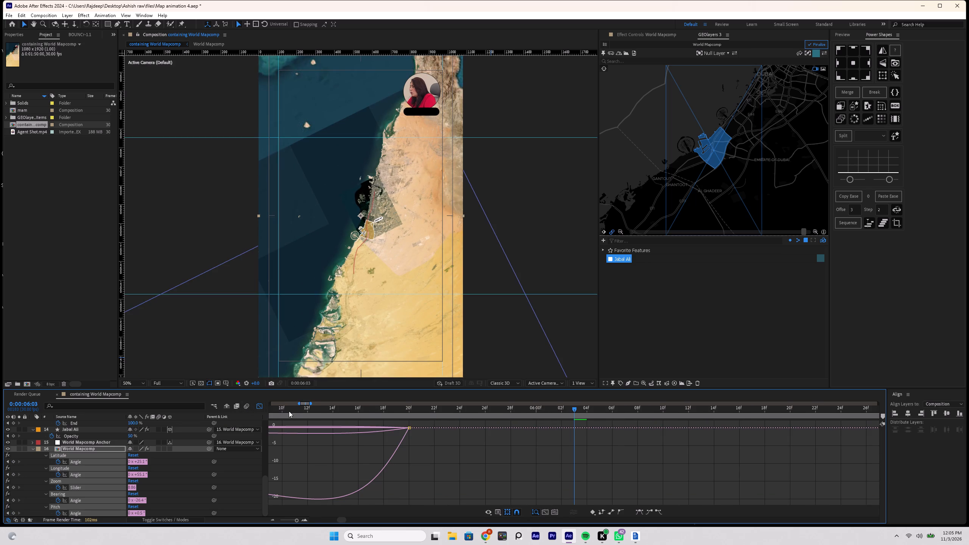
left_click_drag(288, 409, 151, 439)
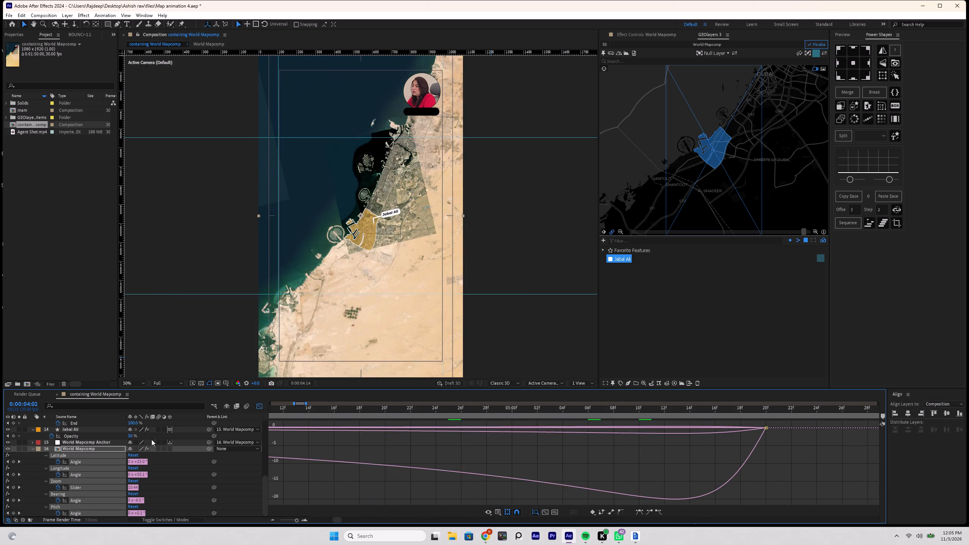
left_click_drag(151, 439, 121, 444)
scroll(385, 462, "down", 4, "alt")
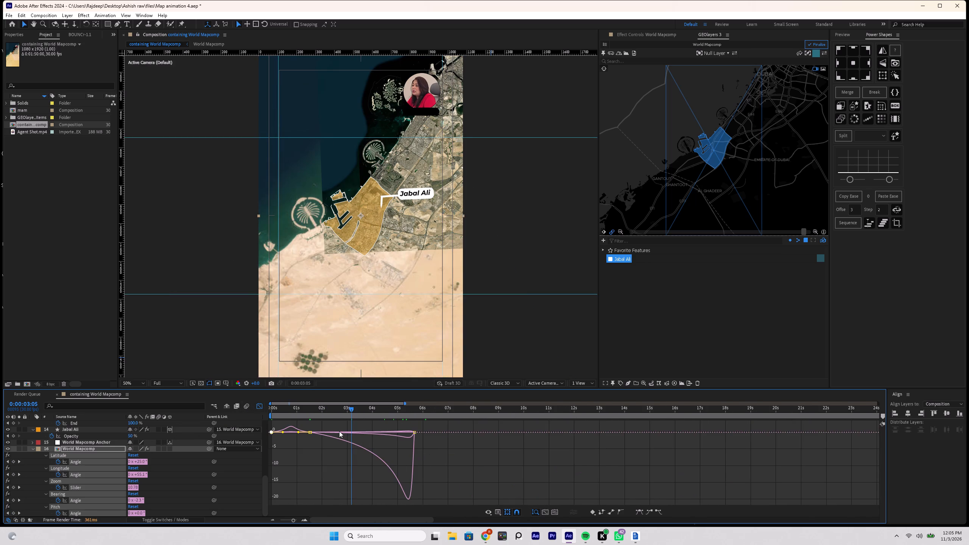
left_click_drag(310, 418, 214, 434)
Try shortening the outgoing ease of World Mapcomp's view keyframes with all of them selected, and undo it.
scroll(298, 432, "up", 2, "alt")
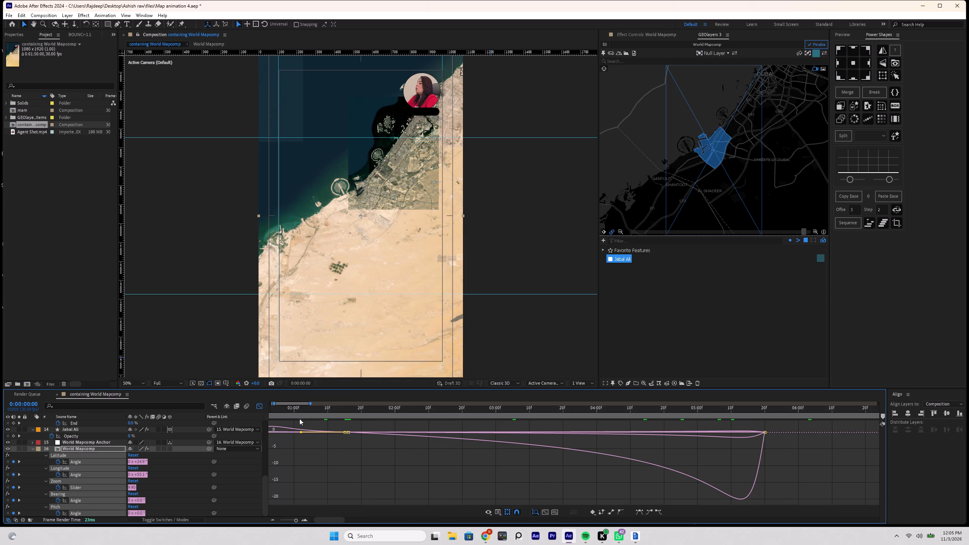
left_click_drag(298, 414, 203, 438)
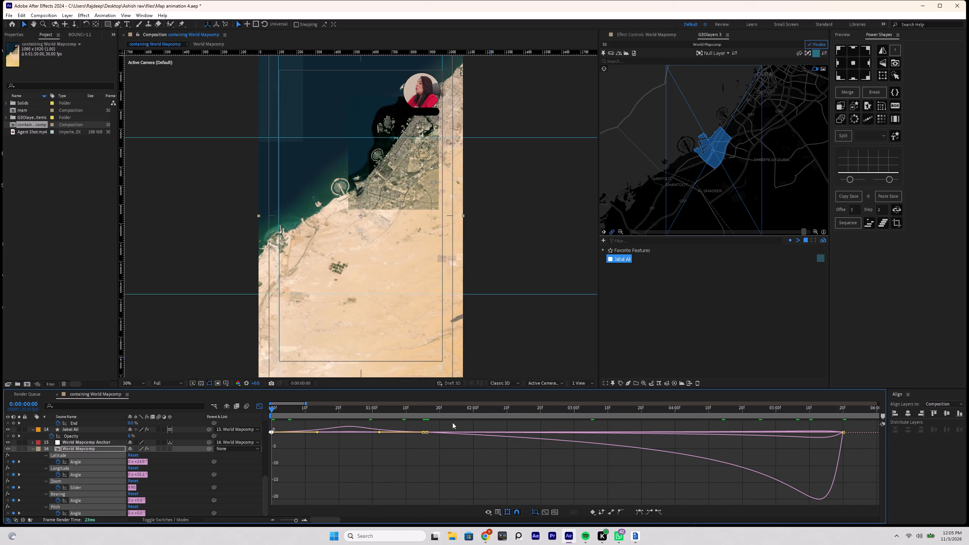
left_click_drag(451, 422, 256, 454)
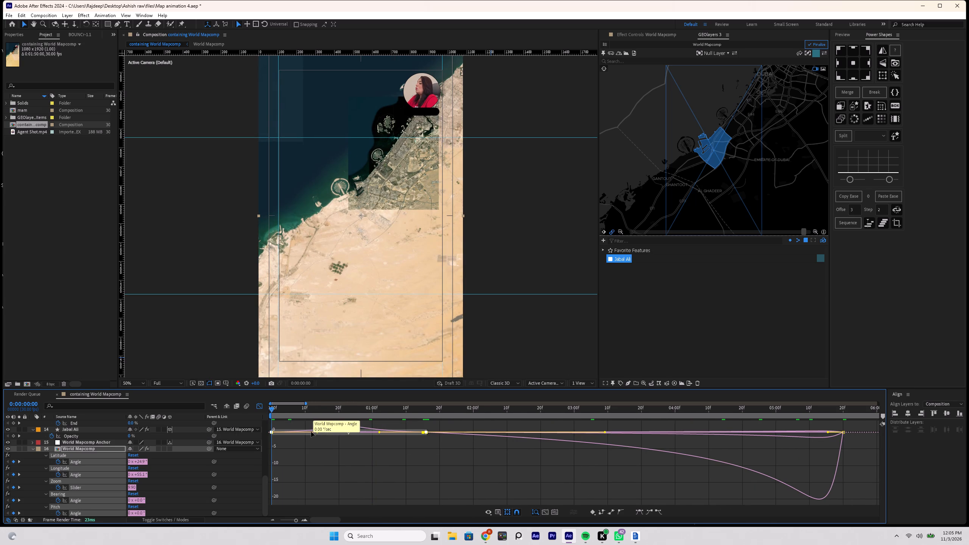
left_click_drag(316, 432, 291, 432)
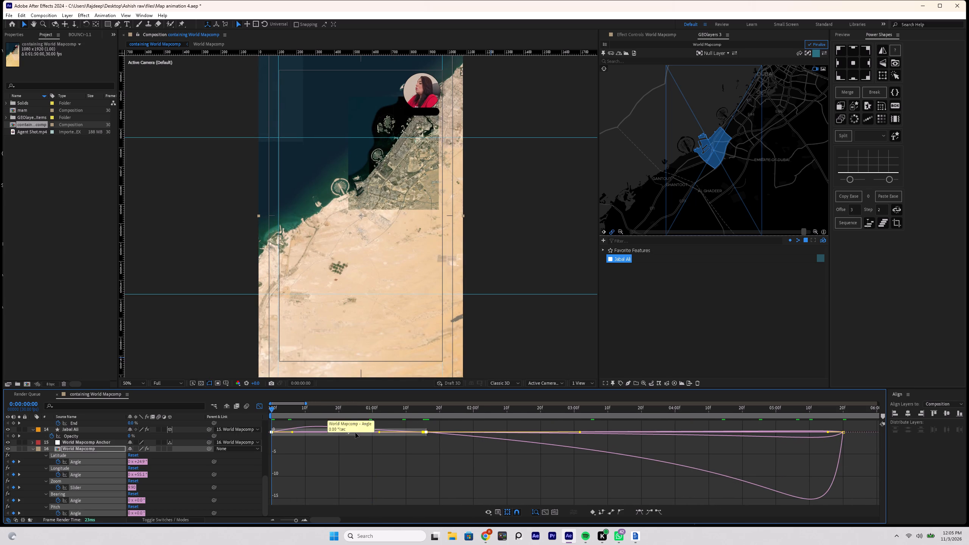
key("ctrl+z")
Extend the incoming ease of World Mapcomp's view keyframes at 0:00:01:15 back to about 0:00:00:27 in the Graph Editor.
left_click(427, 423)
left_click_drag(429, 423, 389, 439)
left_click(414, 425)
scroll(424, 428, "up", 3, "alt")
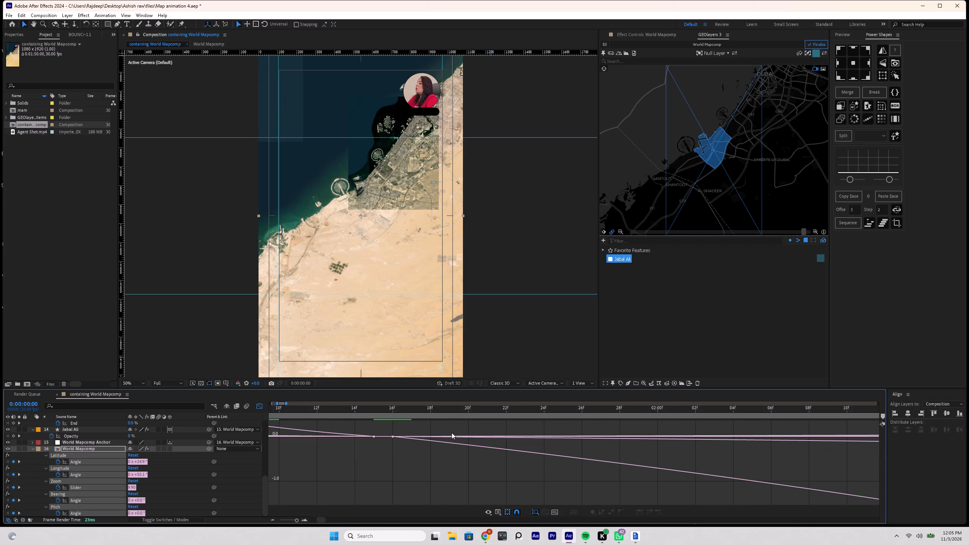
left_click_drag(380, 430, 225, 457)
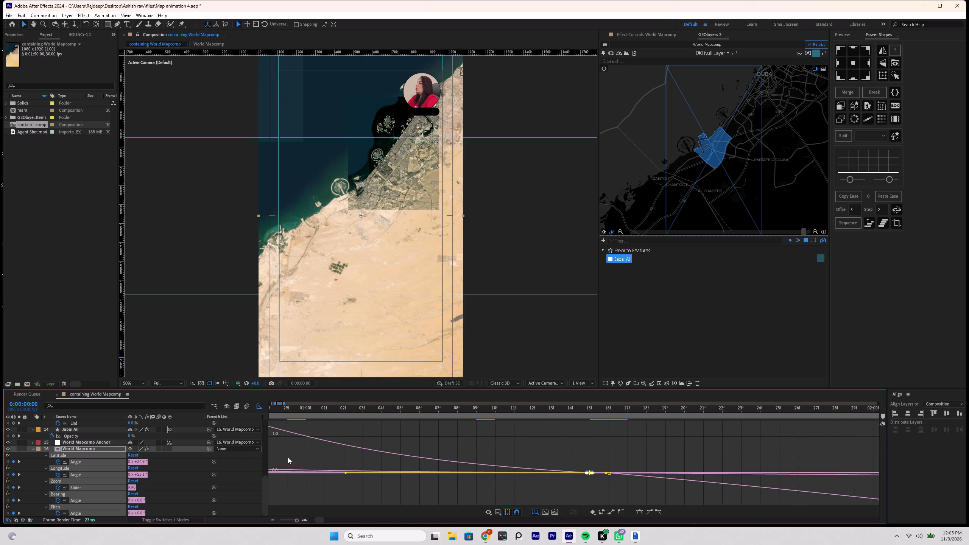
scroll(566, 470, "down", 2, "alt")
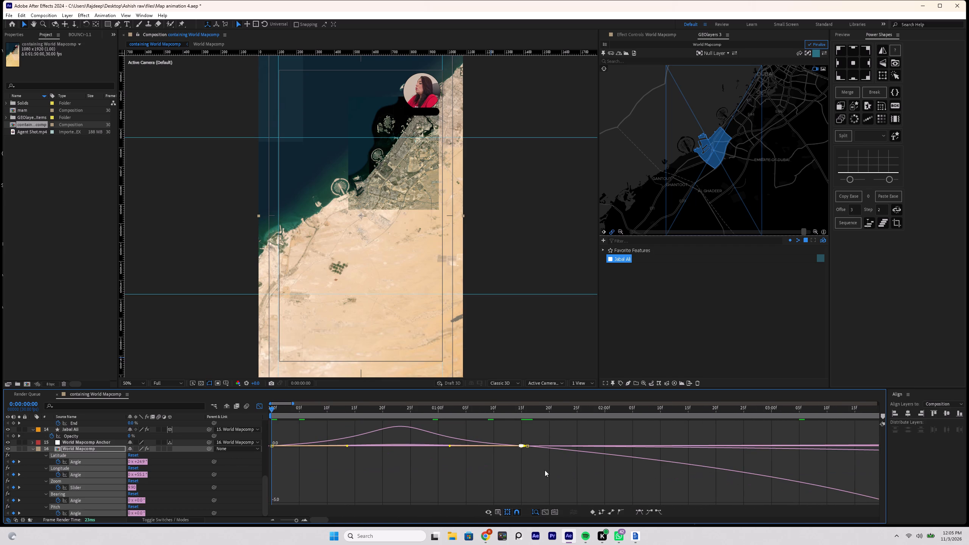
left_click_drag(449, 447, 431, 447)
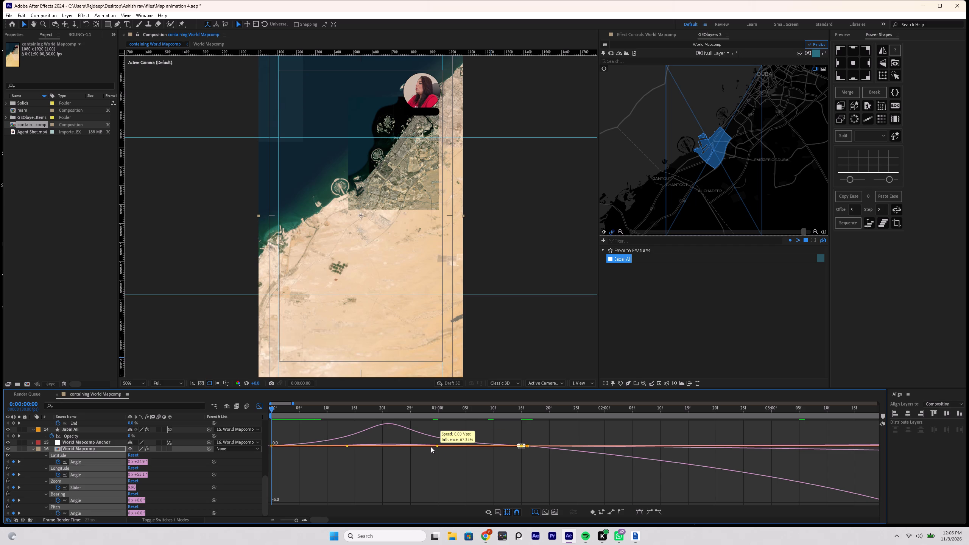
left_click_drag(431, 447, 424, 446)
Shorten the outgoing ease of World Mapcomp's view keyframes at 0:00:00:00 to about 0:00:00:07.
left_click_drag(374, 445, 271, 462)
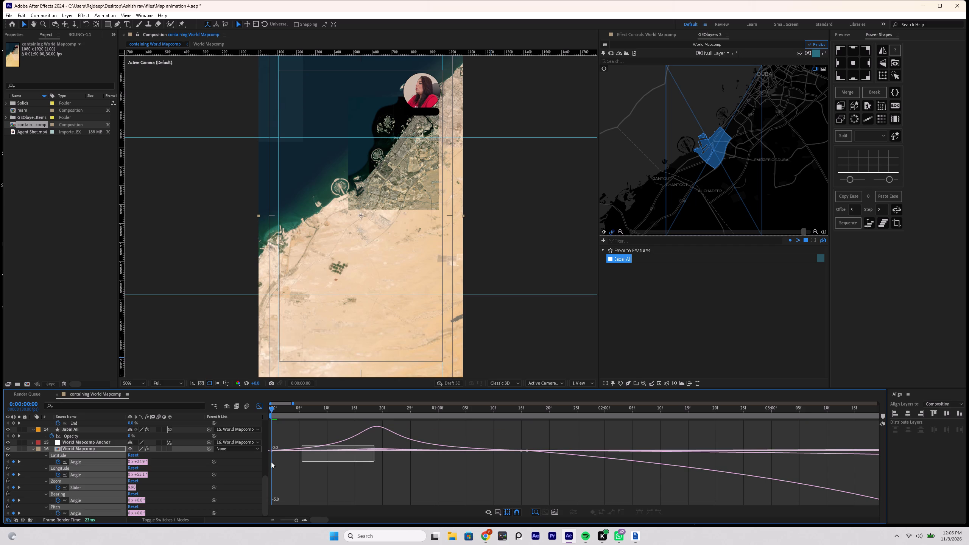
left_click_drag(271, 462, 251, 463)
left_click_drag(346, 452, 323, 453)
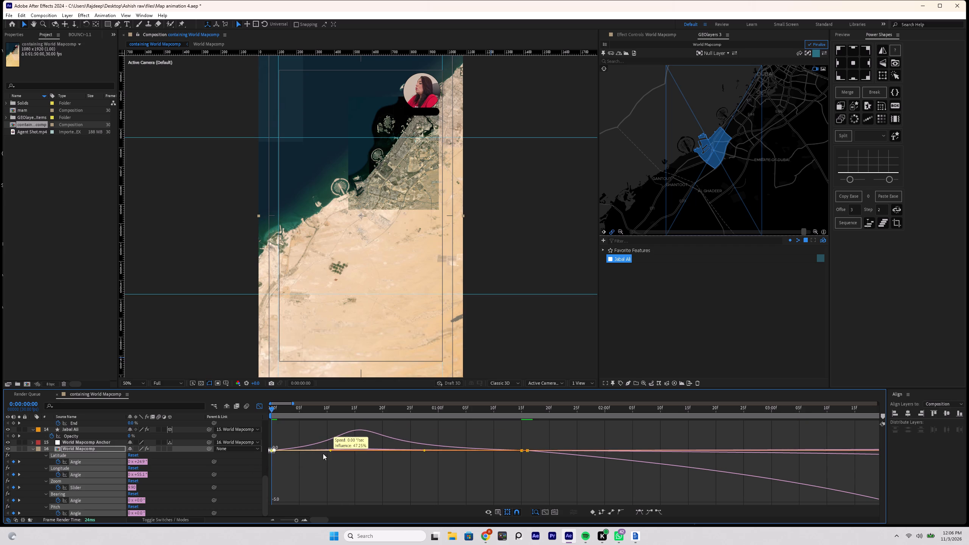
left_click_drag(323, 453, 309, 454)
Preview the map animation from 0:00:00:00 to about 0:00:06:00, and return the timeline to the layer view.
left_click_drag(284, 411, 231, 420)
key("space")
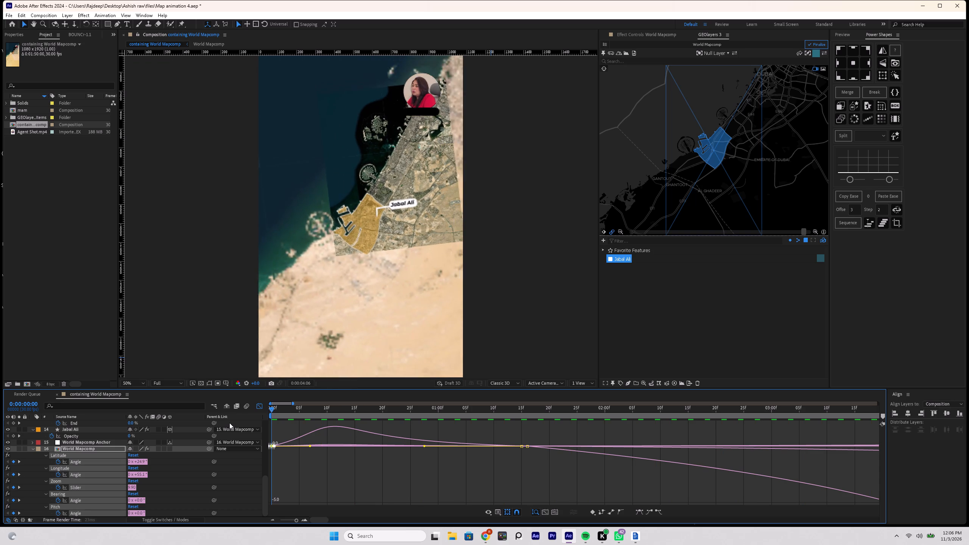
key("space")
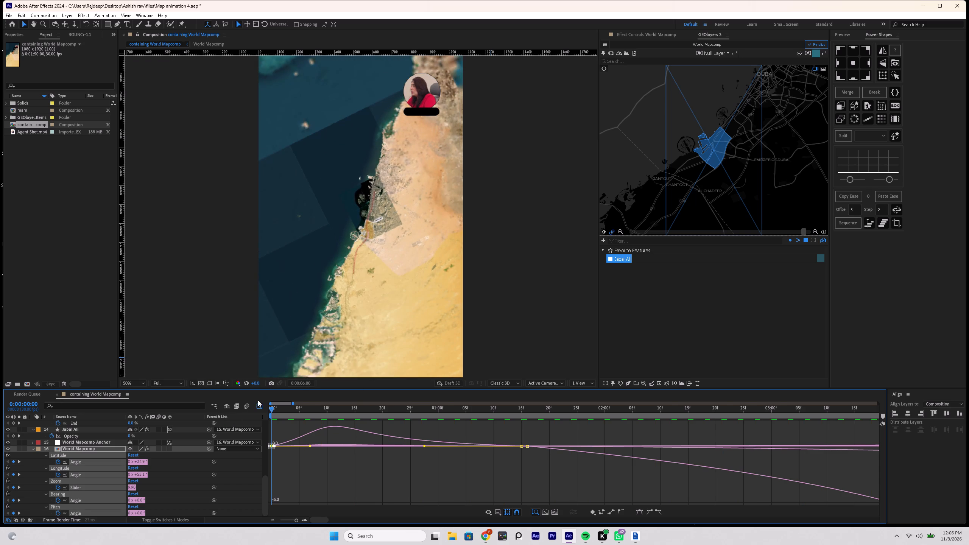
left_click(259, 406)
scroll(606, 454, "down", 2, "alt")
scroll(586, 455, "up", 2, "alt")
Search GEOlayers for UAE and add the United Arab Emirates boundary to the map's feature list.
left_click(630, 63)
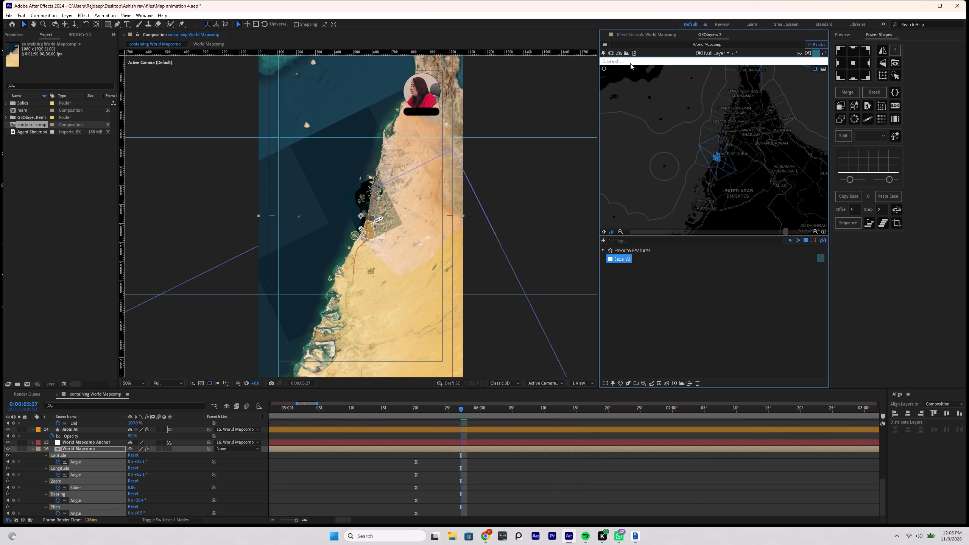
type("uae")
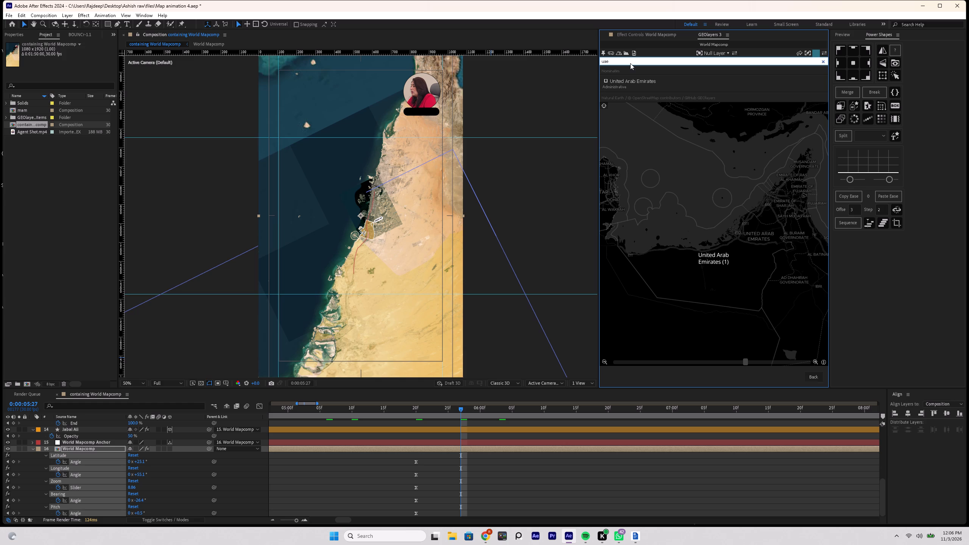
key("BackSpace")
key("BackSpace")
key("BackSpace")
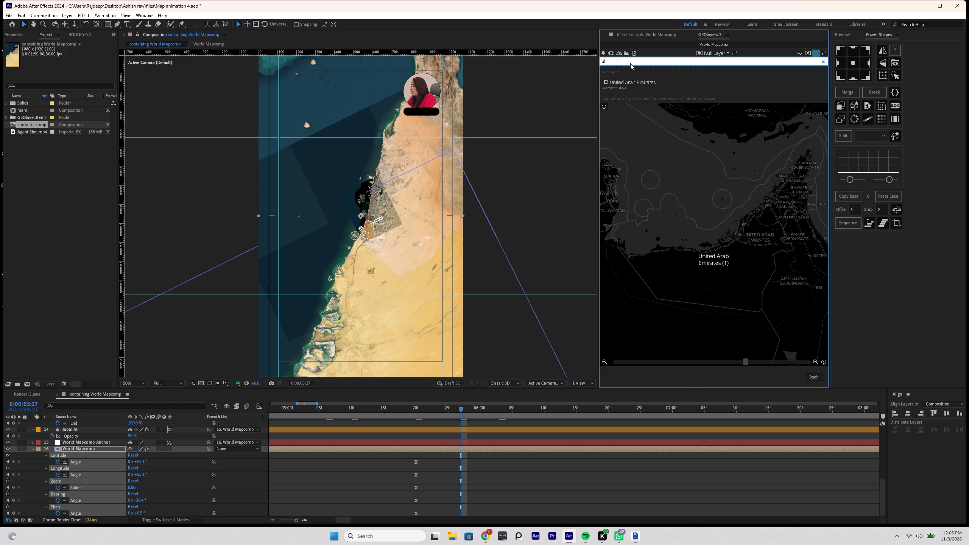
key("BackSpace")
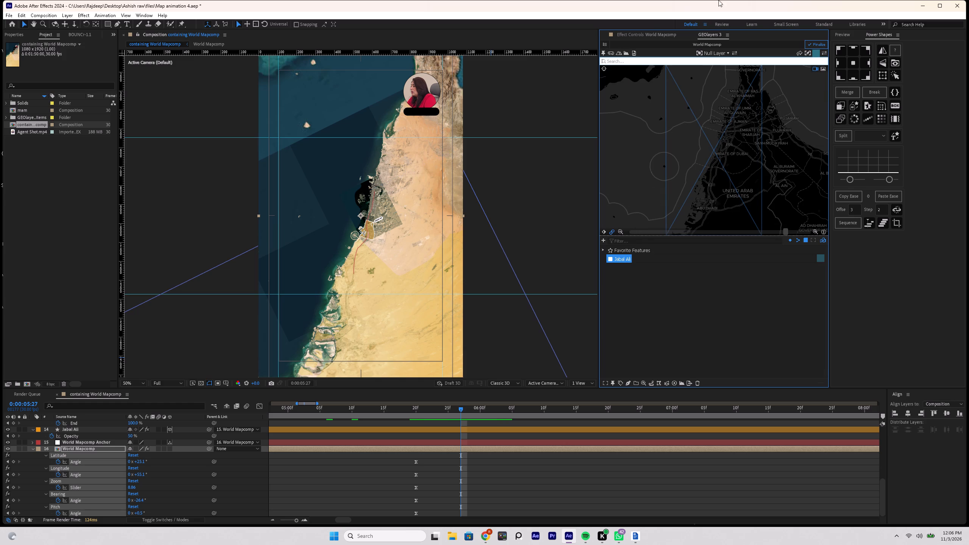
left_click(671, 62)
key("shift+a")
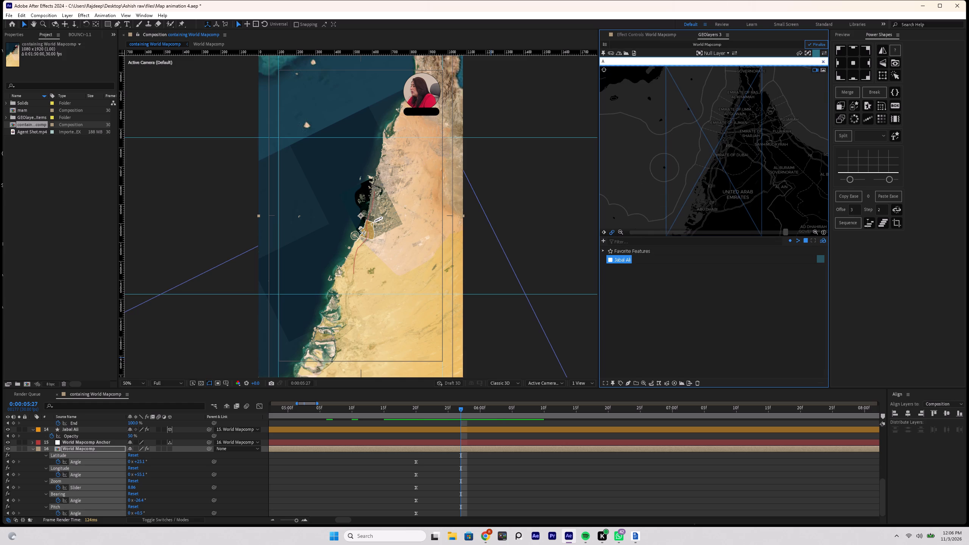
key("BackSpace")
type("UAE")
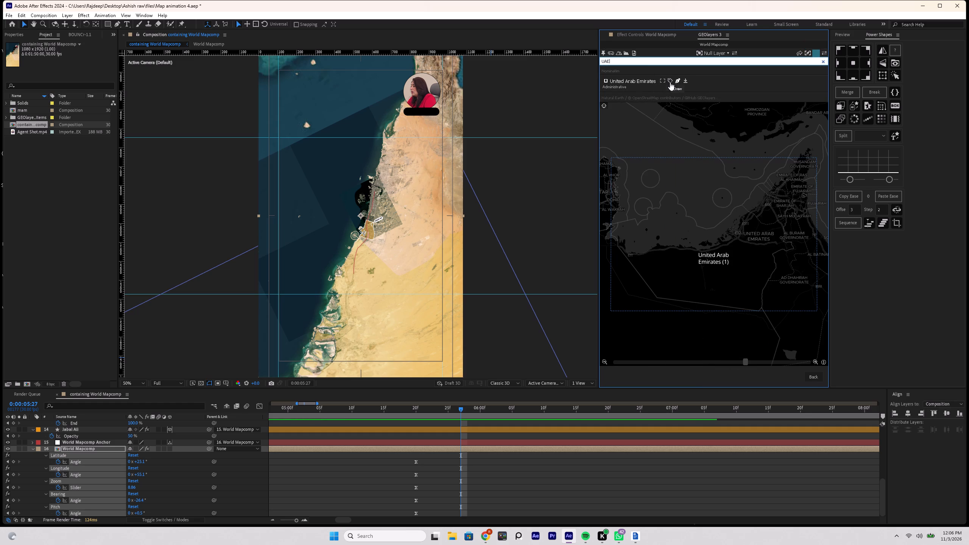
left_click(687, 79)
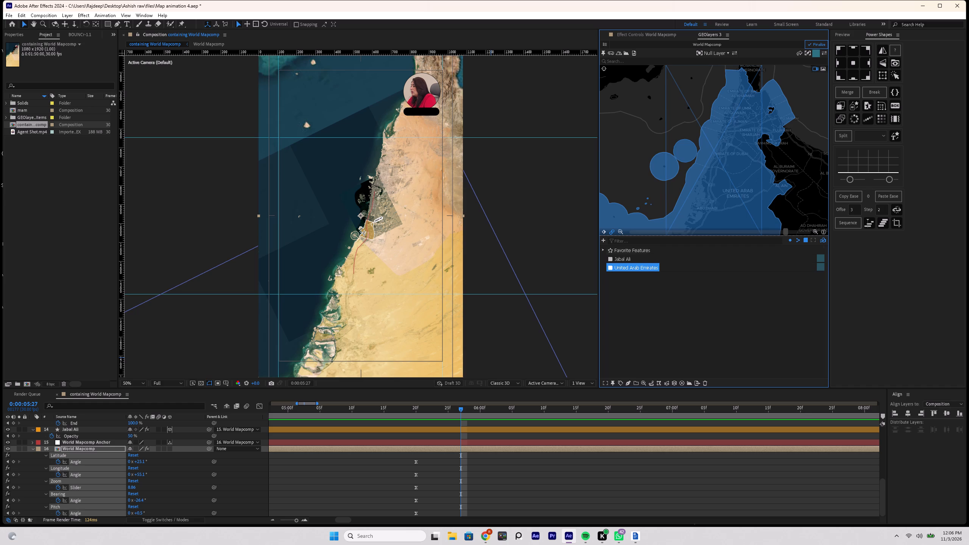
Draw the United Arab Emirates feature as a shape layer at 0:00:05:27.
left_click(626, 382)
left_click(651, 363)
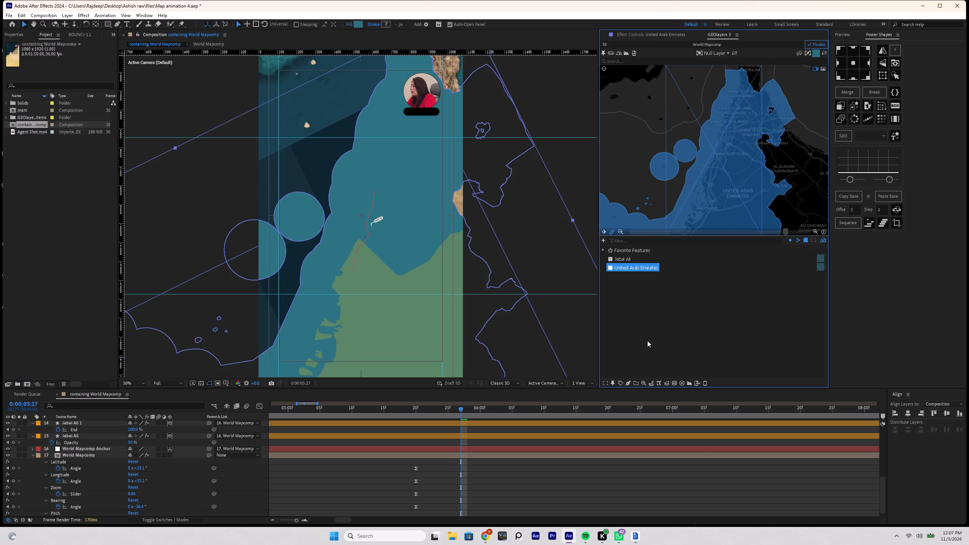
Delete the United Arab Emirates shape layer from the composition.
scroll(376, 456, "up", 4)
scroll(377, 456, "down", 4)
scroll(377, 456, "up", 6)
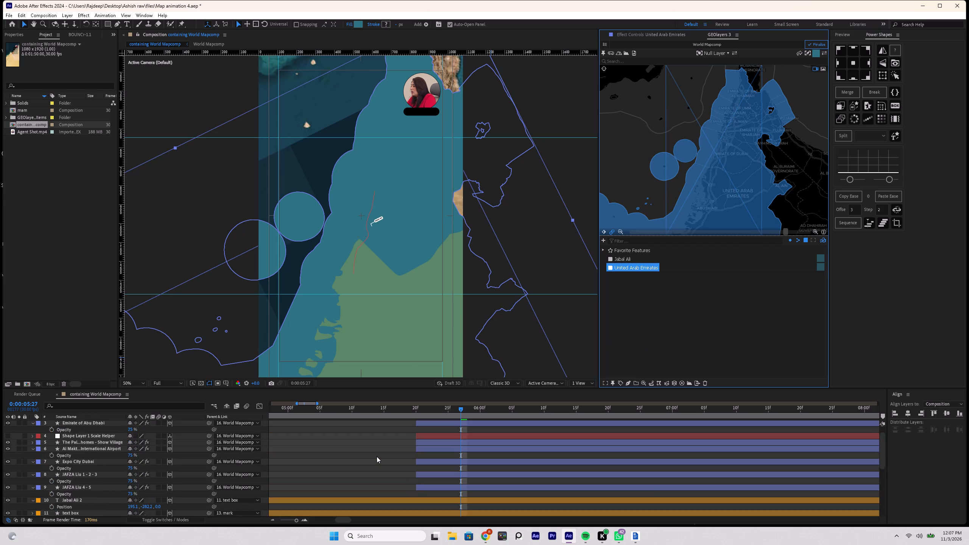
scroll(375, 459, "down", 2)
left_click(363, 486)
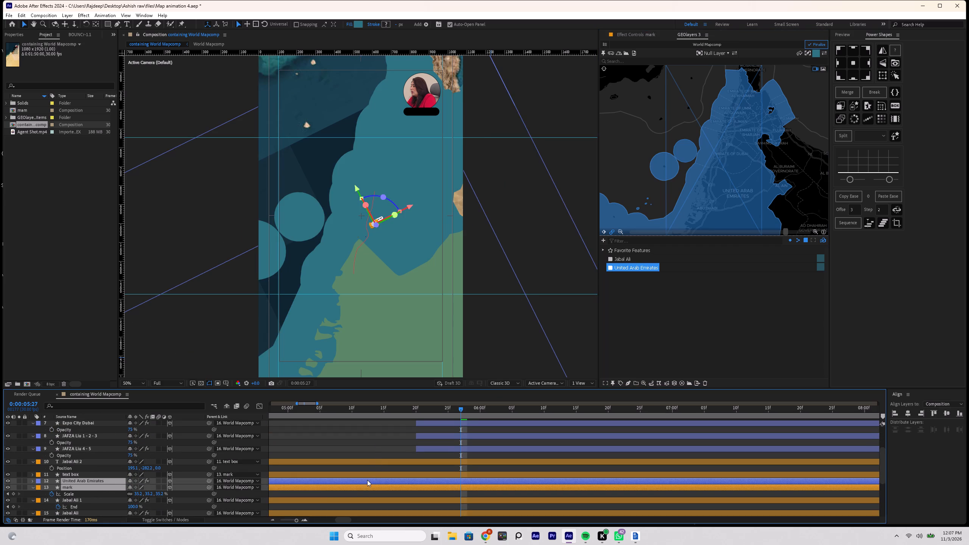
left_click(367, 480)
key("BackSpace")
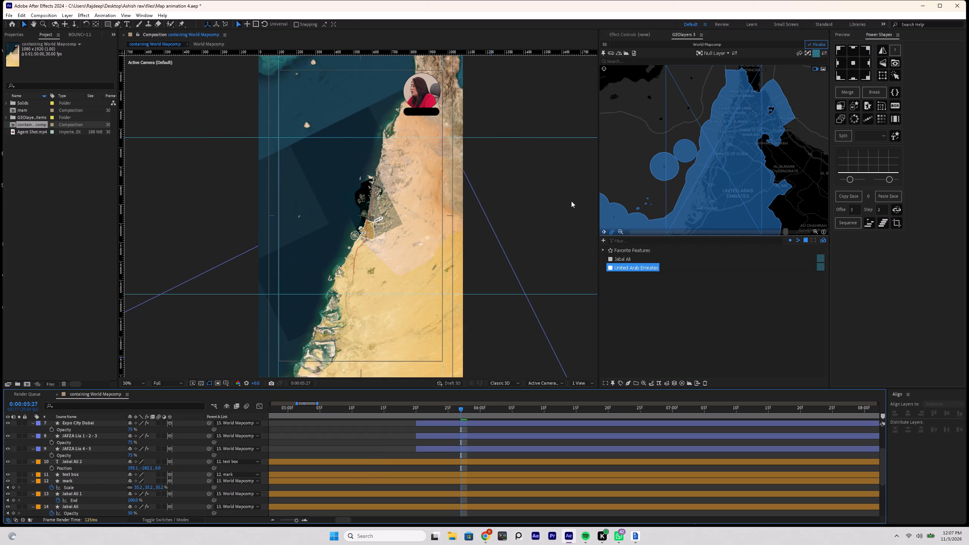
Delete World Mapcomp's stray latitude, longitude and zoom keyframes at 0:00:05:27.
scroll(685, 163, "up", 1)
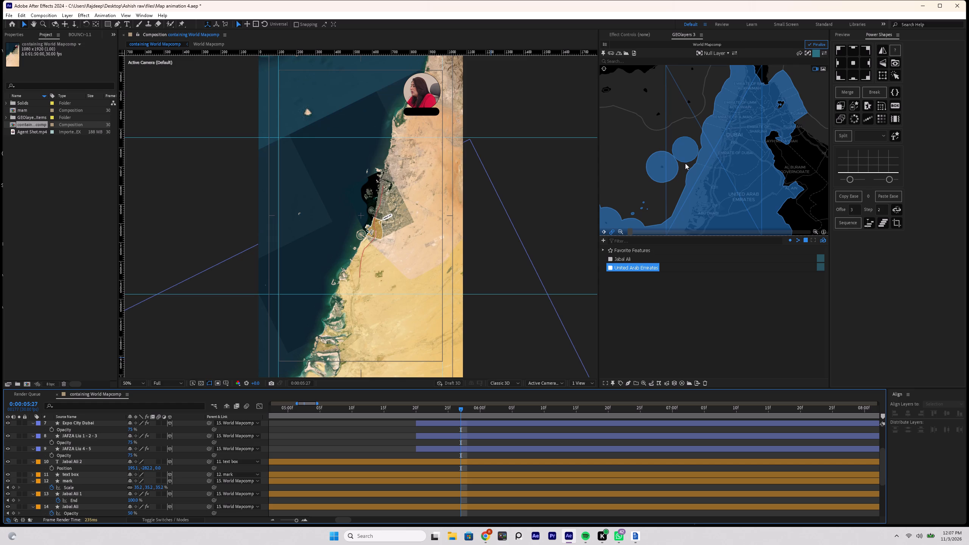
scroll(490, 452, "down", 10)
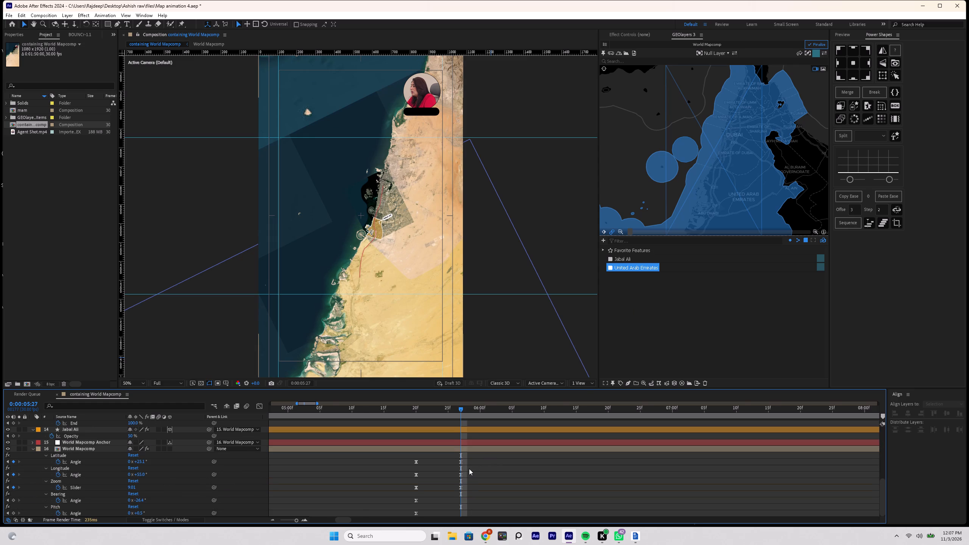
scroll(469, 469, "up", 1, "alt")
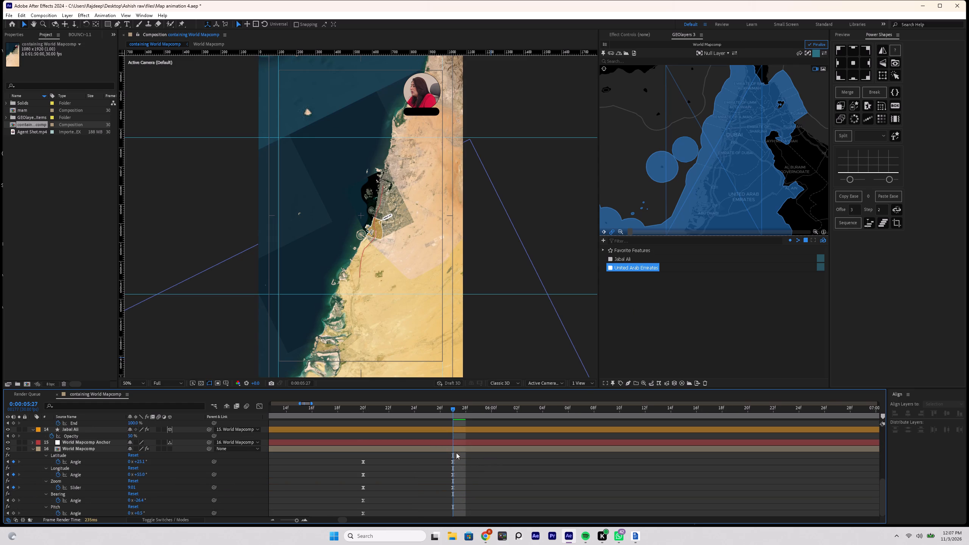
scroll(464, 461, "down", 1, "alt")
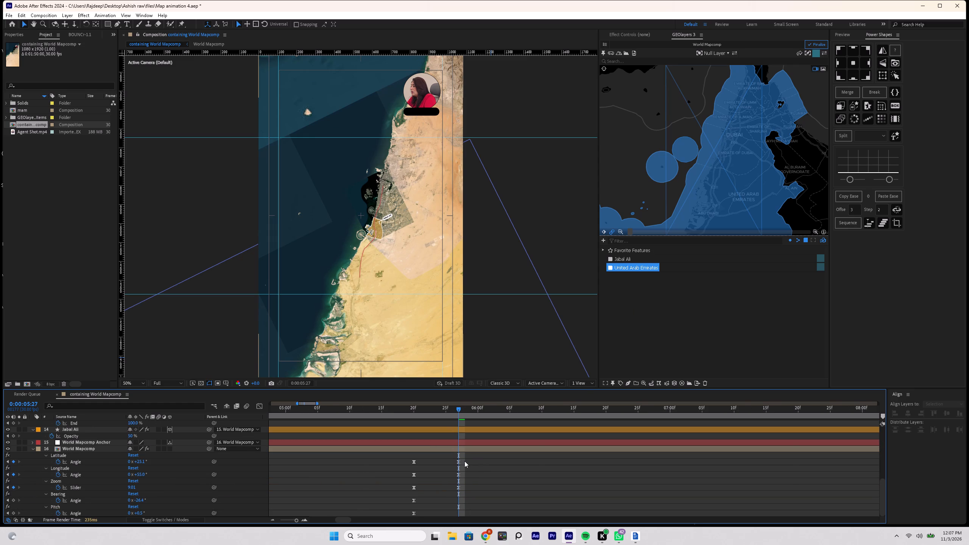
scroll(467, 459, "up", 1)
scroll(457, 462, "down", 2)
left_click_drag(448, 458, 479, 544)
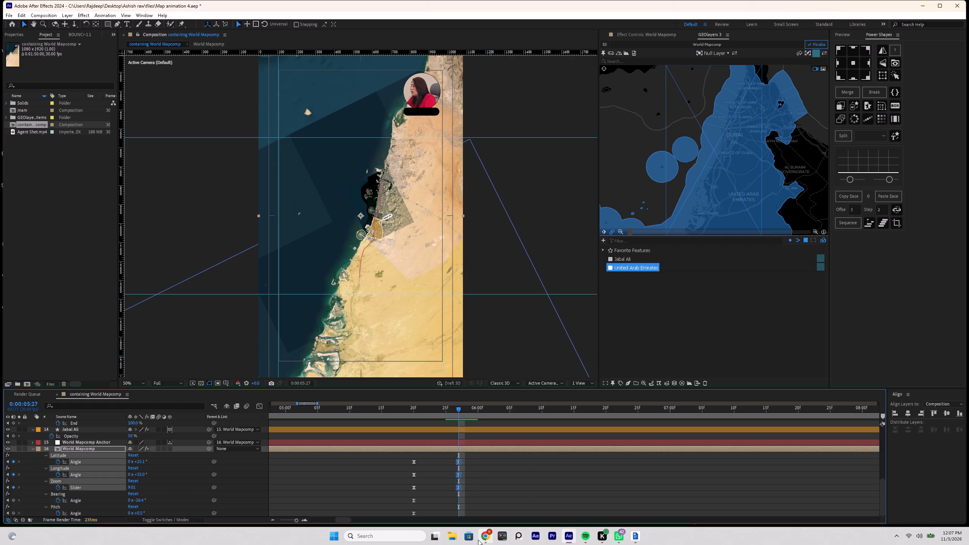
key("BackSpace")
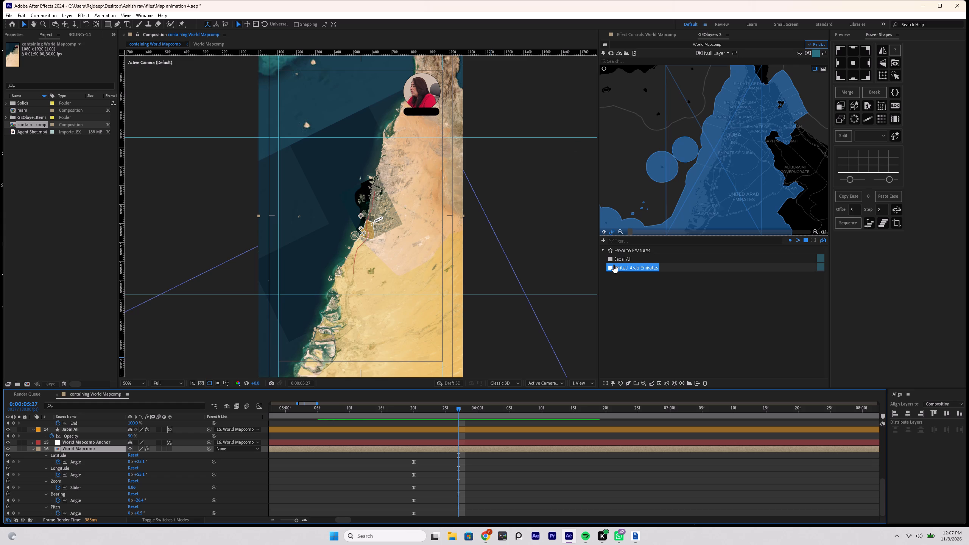
Draw the United Arab Emirates feature as a shape layer again at 0:00:05:27.
left_click(629, 383)
left_click(651, 363)
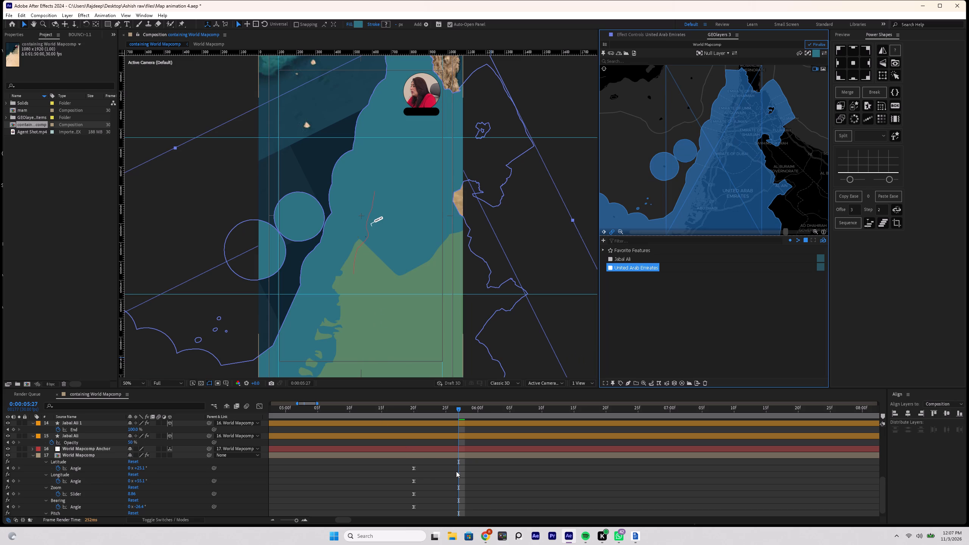
Add a label null for the United Arab Emirates feature in GEOlayers.
scroll(322, 465, "down", 3)
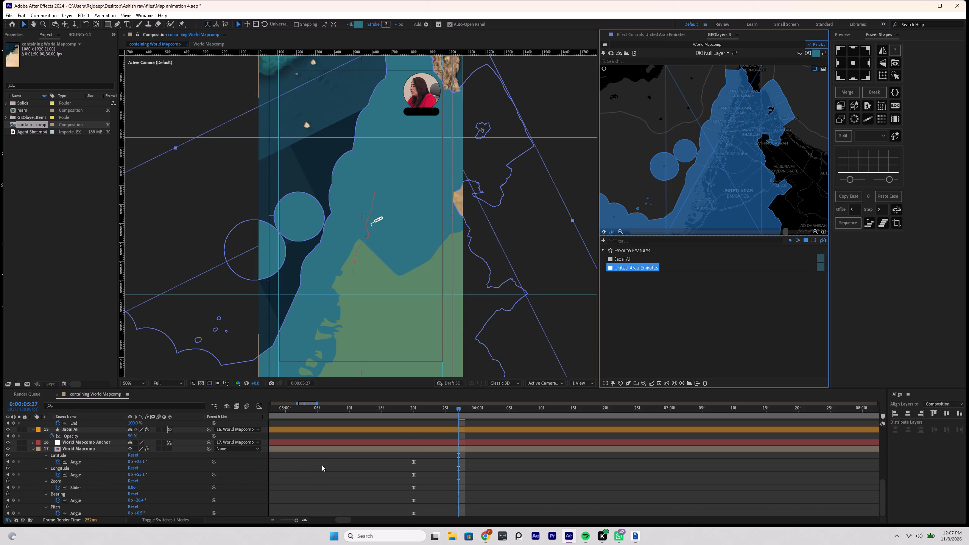
scroll(322, 465, "down", 7)
left_click(618, 383)
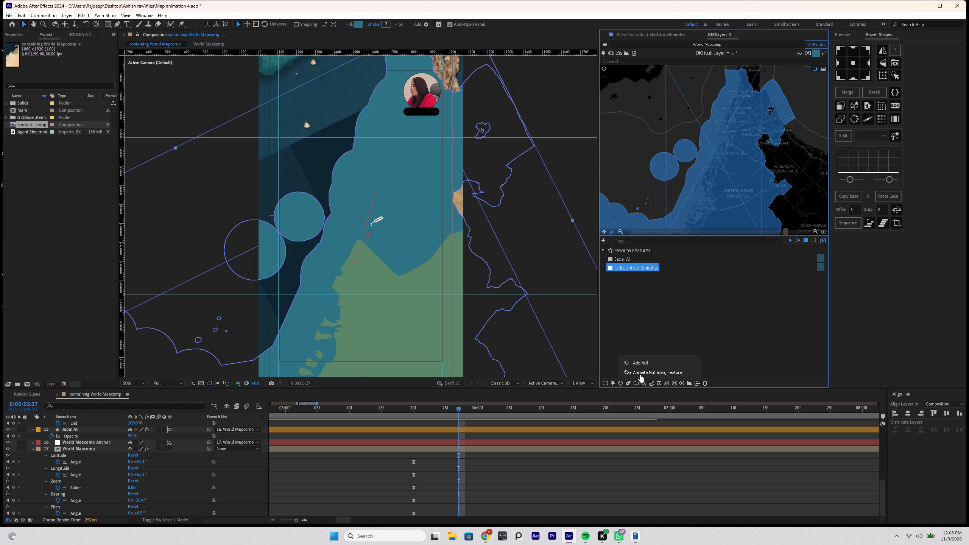
left_click(622, 384)
left_click(622, 381)
left_click(651, 363)
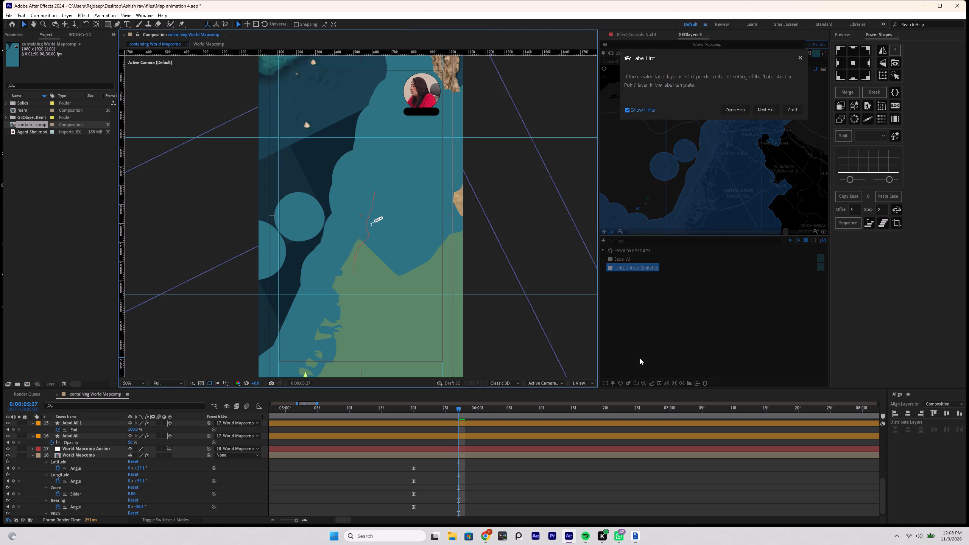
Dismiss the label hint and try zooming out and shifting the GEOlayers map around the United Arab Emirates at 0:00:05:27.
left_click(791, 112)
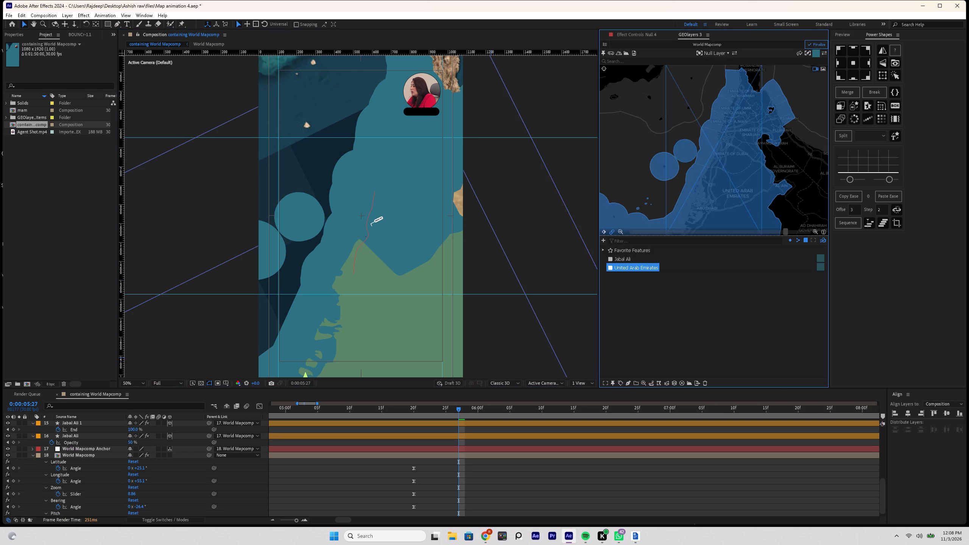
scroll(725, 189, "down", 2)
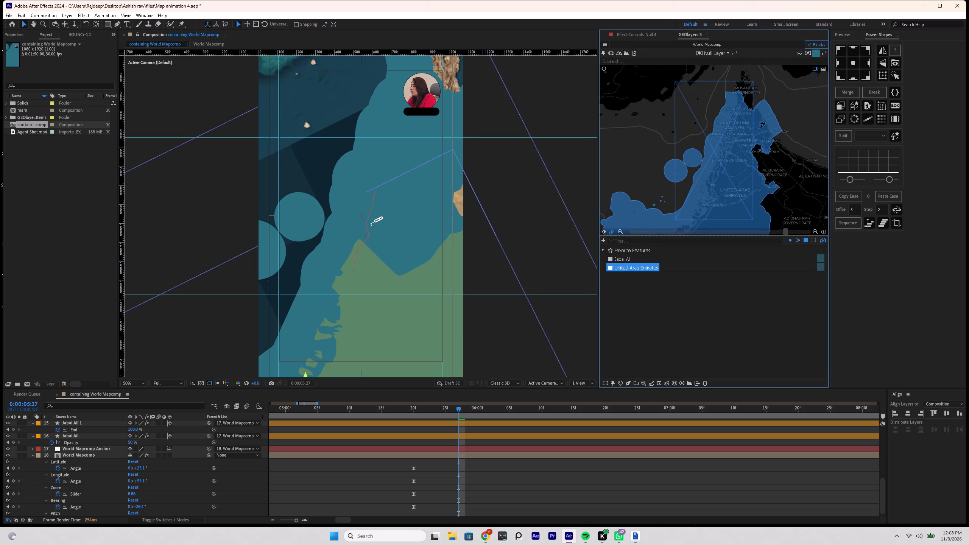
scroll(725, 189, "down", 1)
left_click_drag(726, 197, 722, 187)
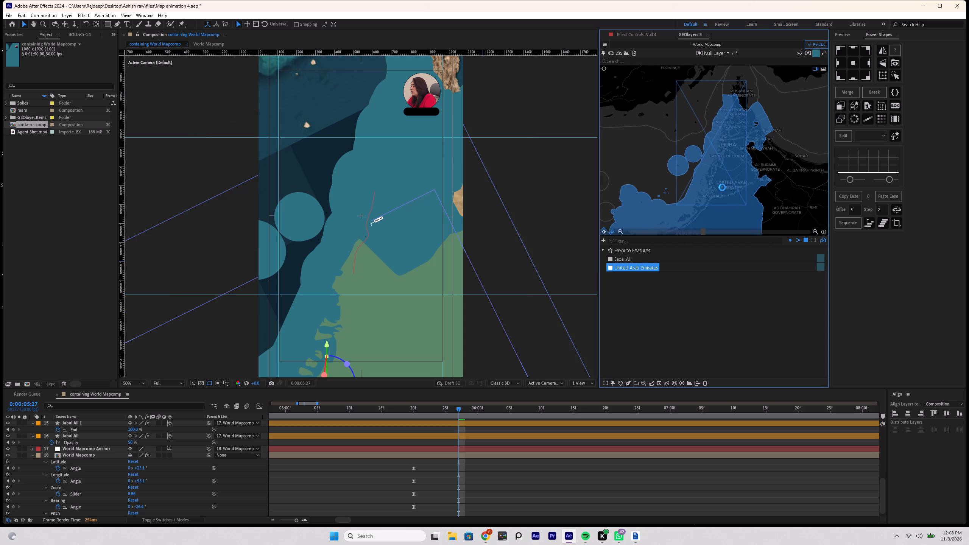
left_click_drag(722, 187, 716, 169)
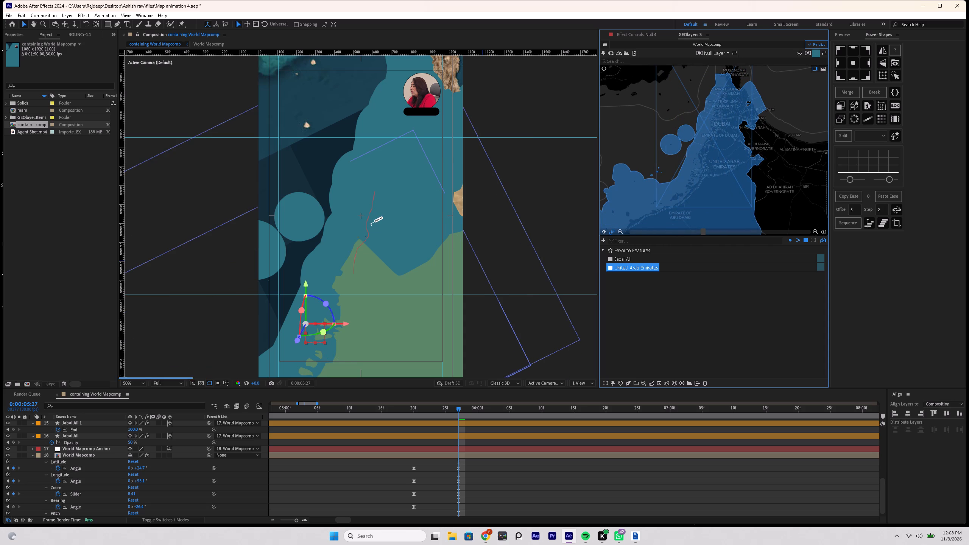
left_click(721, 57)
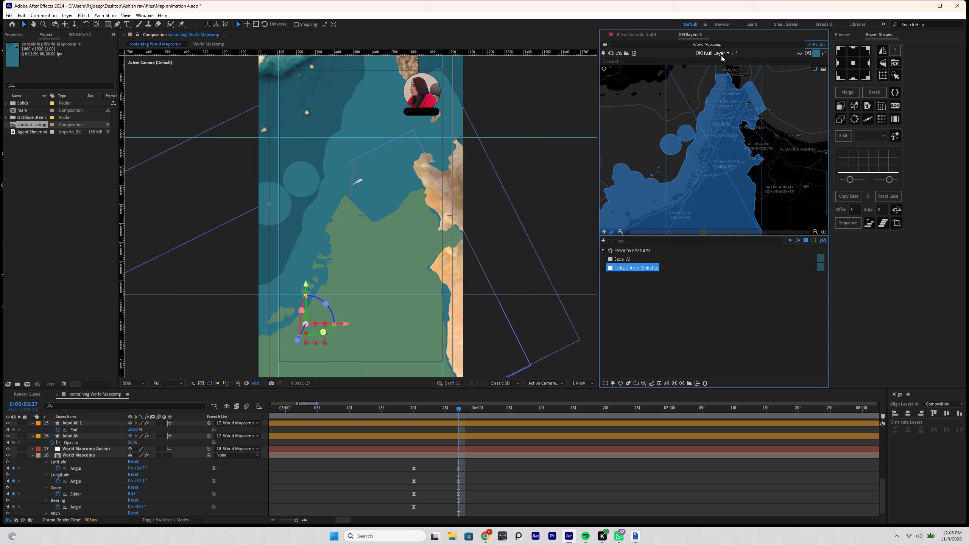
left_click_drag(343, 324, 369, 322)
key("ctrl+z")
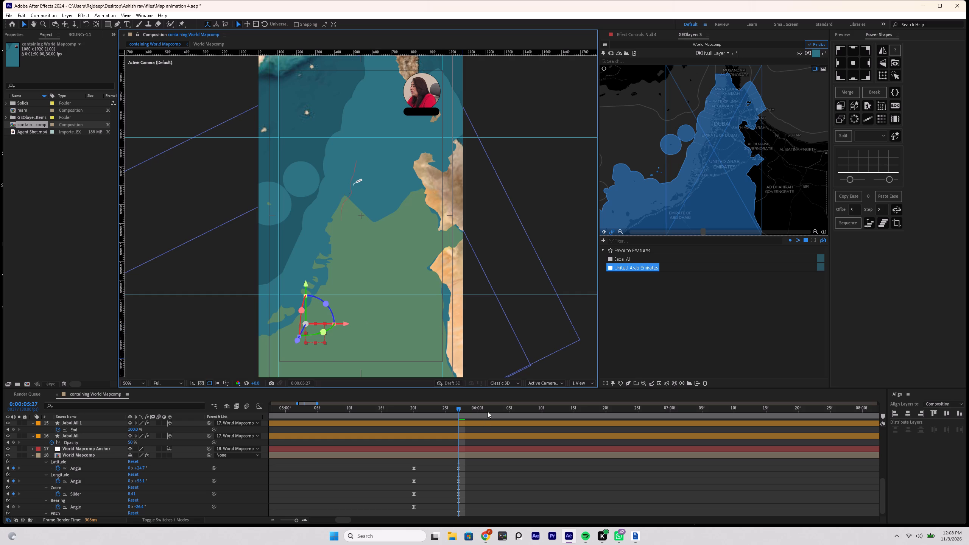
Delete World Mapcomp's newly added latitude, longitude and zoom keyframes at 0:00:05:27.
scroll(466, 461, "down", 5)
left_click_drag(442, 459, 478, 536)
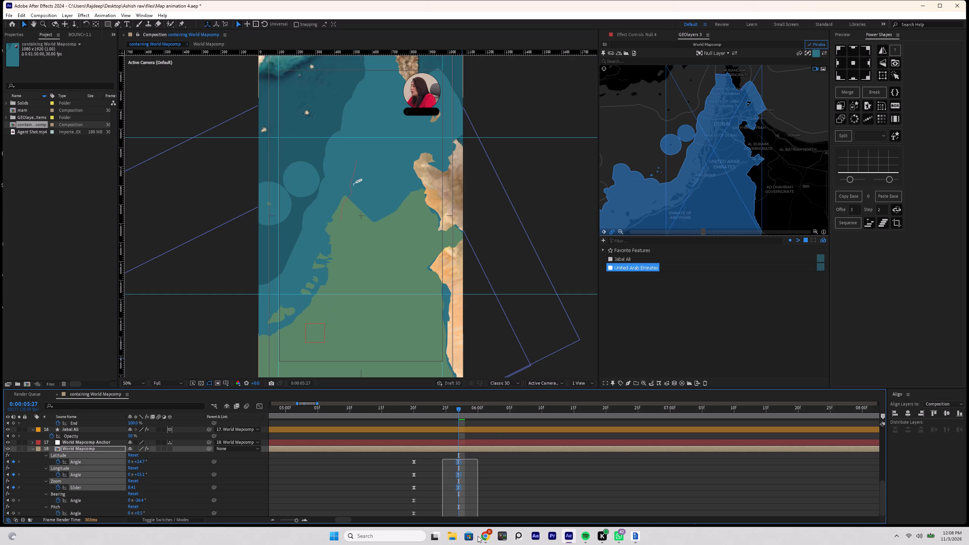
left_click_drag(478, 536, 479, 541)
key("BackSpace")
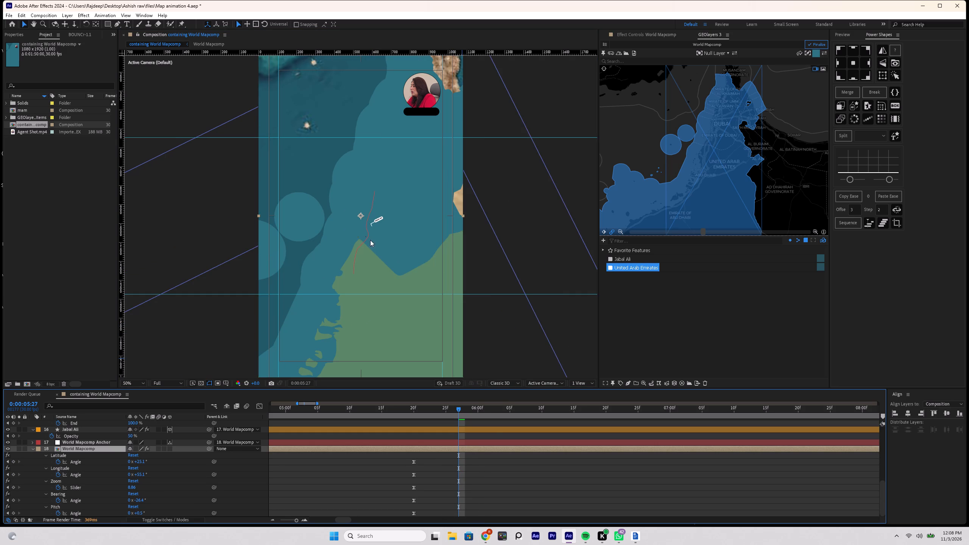
Trim the start of layers 3 to 10, from line through the second IAFZA area, to 0:00:06:00.
scroll(378, 486, "down", 5)
scroll(380, 487, "up", 1)
scroll(381, 485, "down", 8)
scroll(436, 484, "up", 6)
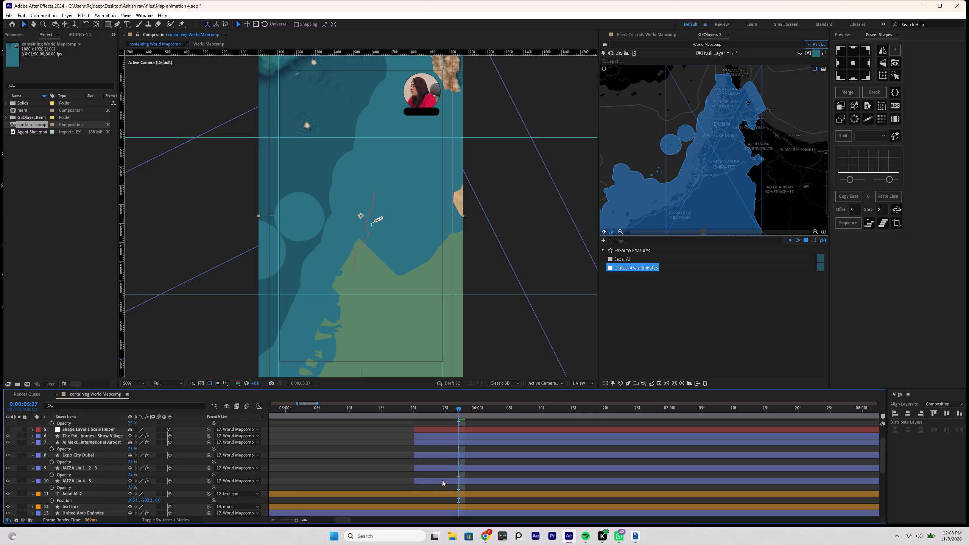
scroll(446, 457, "up", 1)
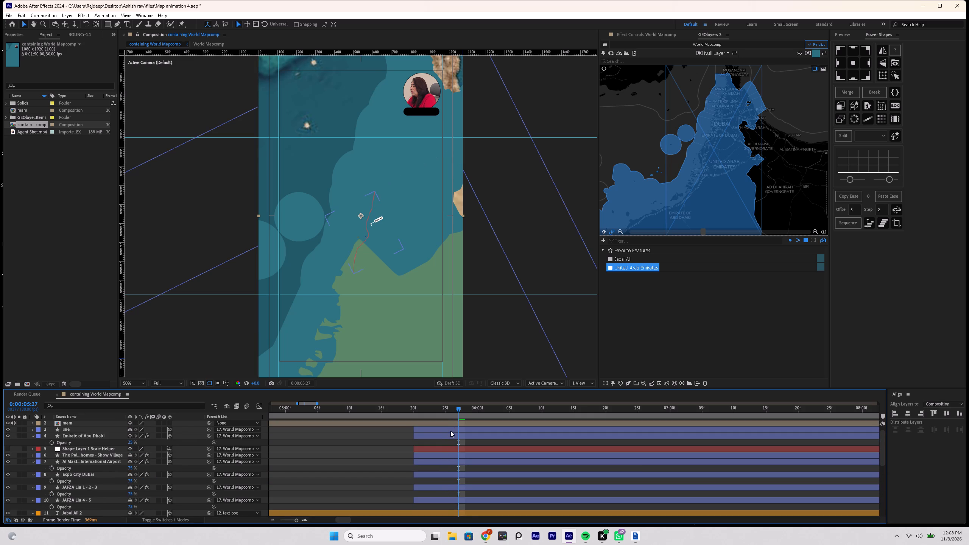
left_click(450, 431)
left_click(443, 501, "shift")
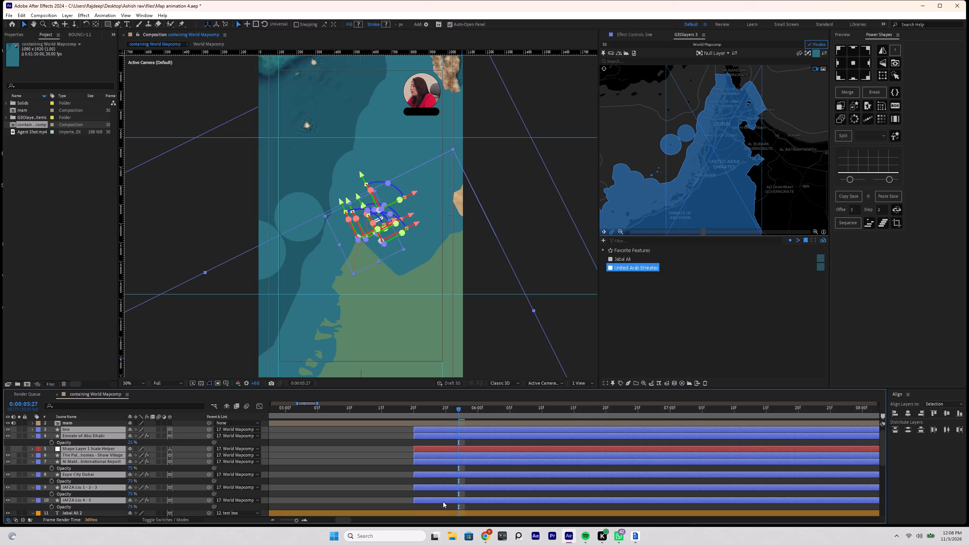
key("alt+bracketleft")
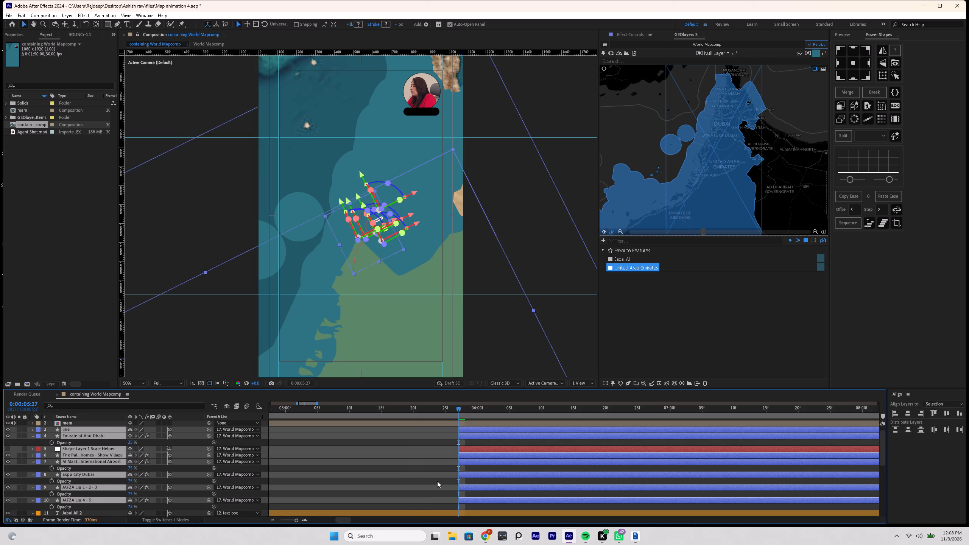
left_click_drag(459, 430, 477, 430)
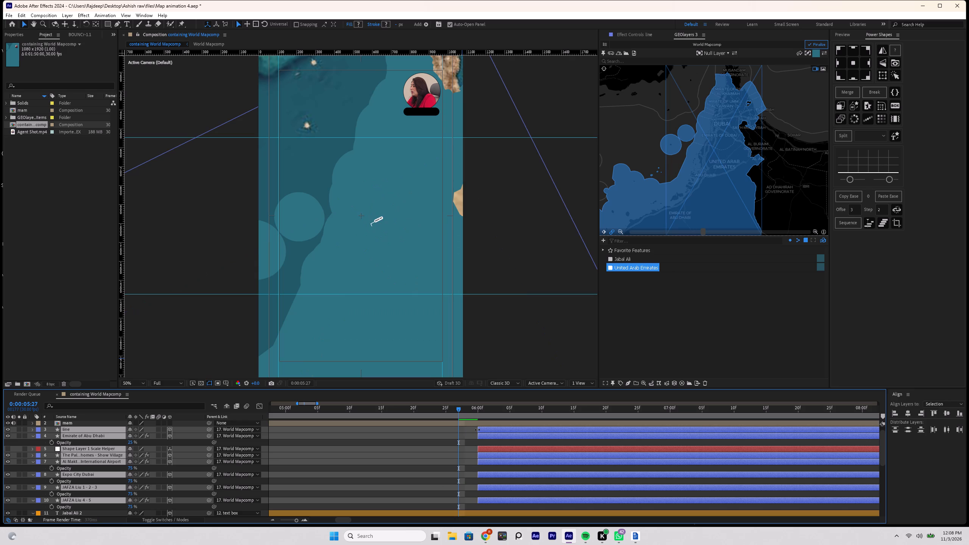
left_click(437, 450)
Move the United Arab Emirates shape layer directly above the Jabal Ali 2 text layer in the layer stack.
scroll(450, 459, "down", 3)
left_click(453, 455)
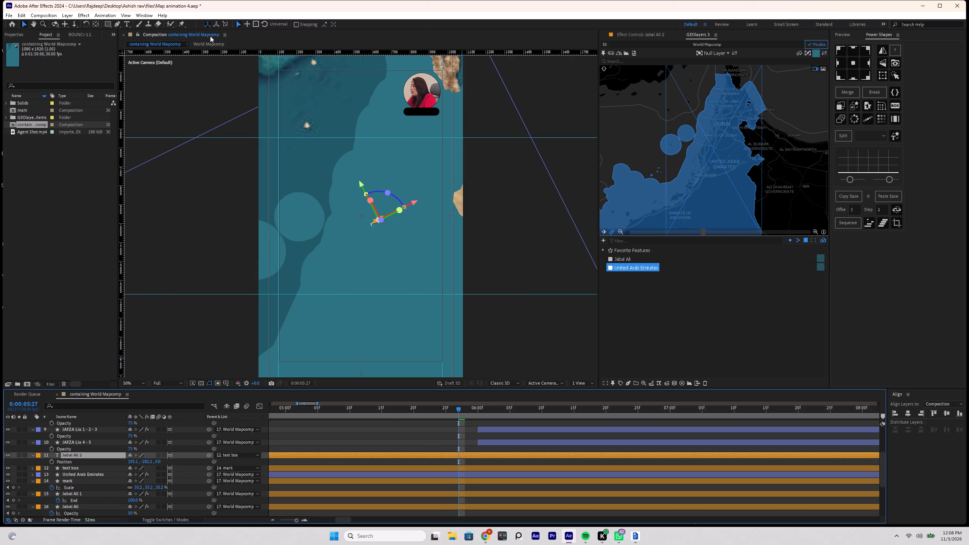
left_click(443, 475)
left_click_drag(69, 474, 76, 453)
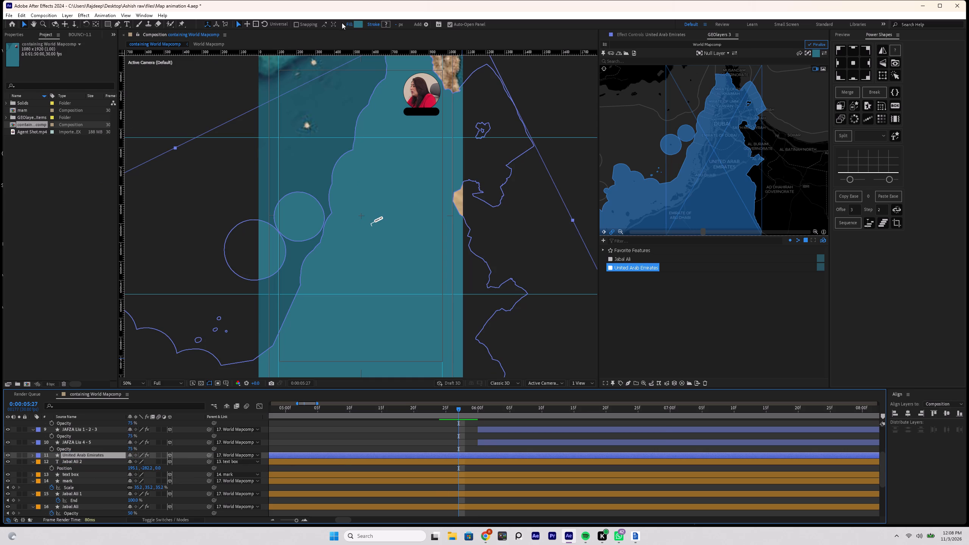
Change the United Arab Emirates shape's fill colour to purple #8447AE.
left_click(357, 23)
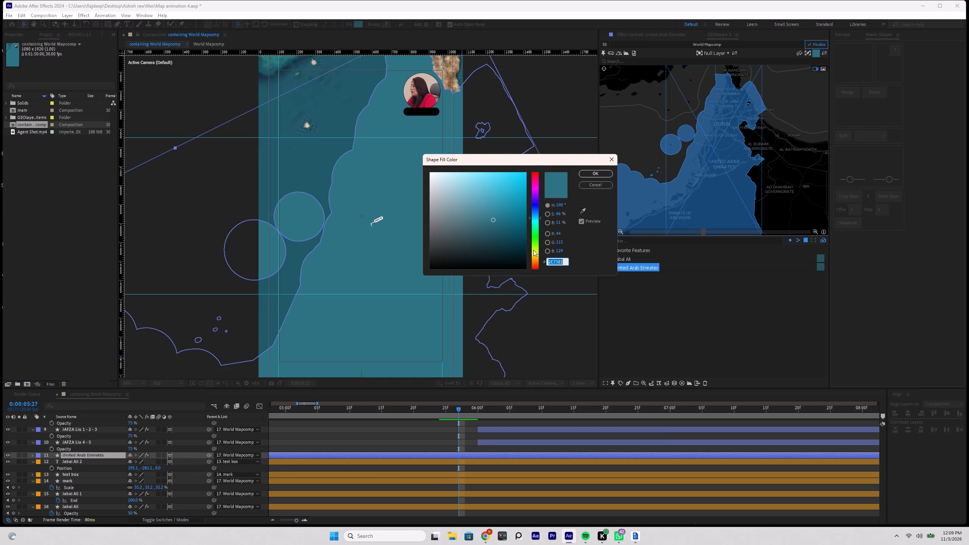
left_click_drag(533, 201, 534, 195)
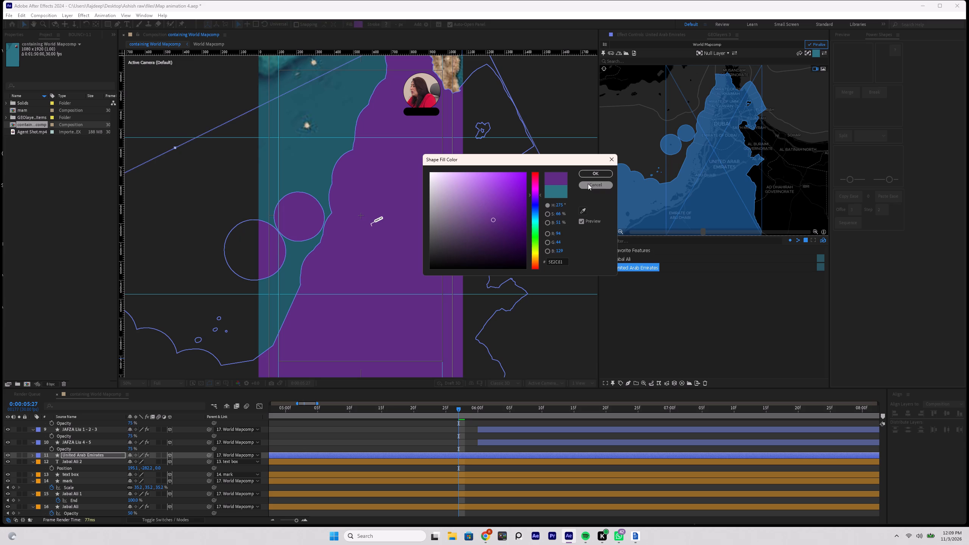
left_click_drag(497, 222, 487, 203)
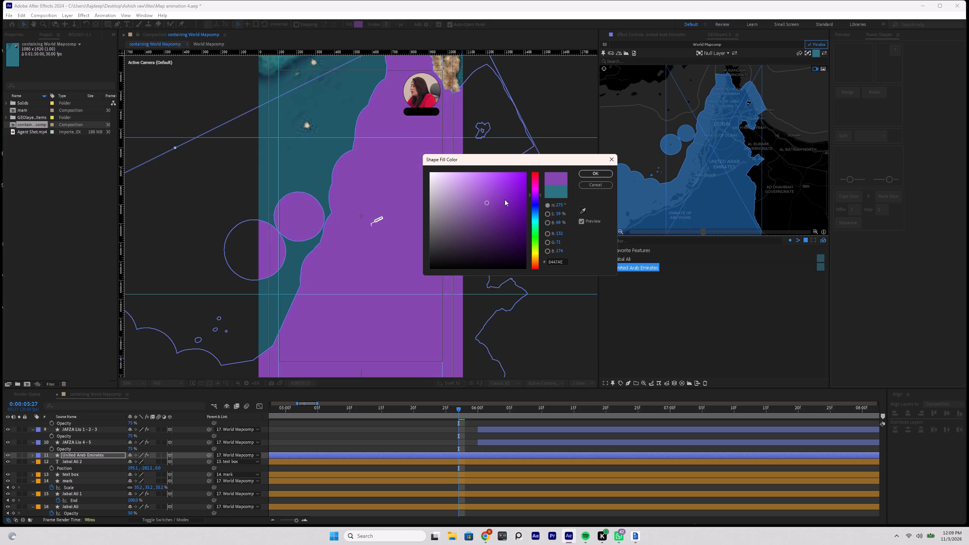
left_click(589, 173)
Set the United Arab Emirates layer's opacity to 75%.
key("t")
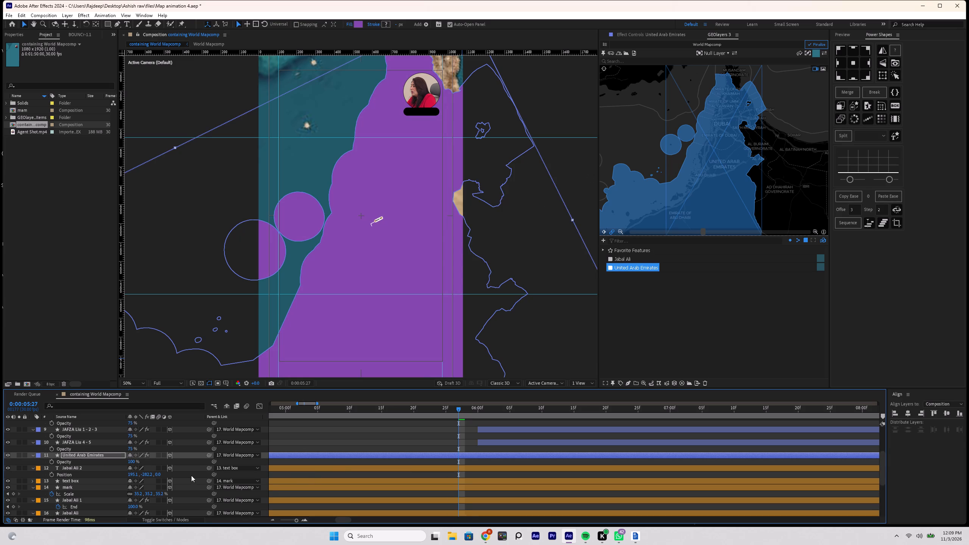
left_click(131, 462)
key("7")
key("5")
left_click(165, 461)
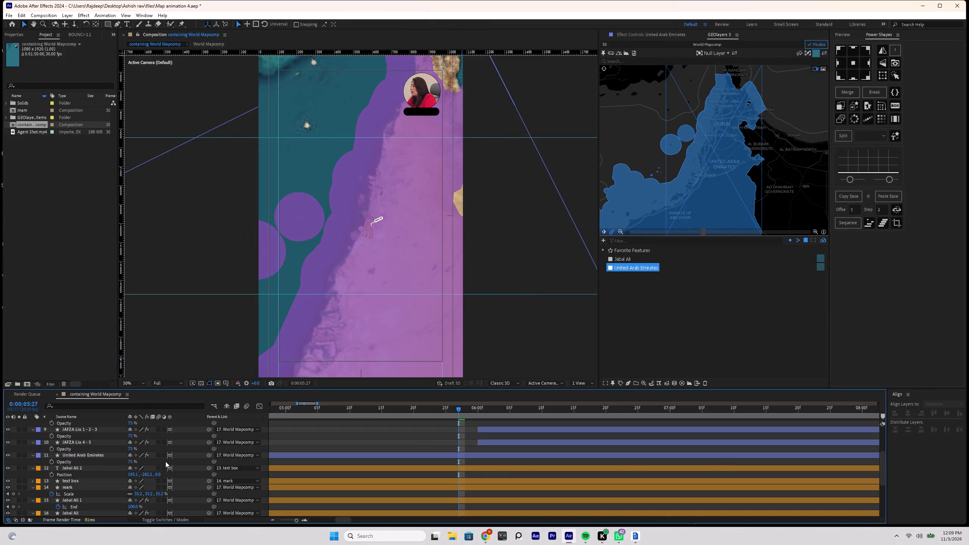
left_click(566, 176)
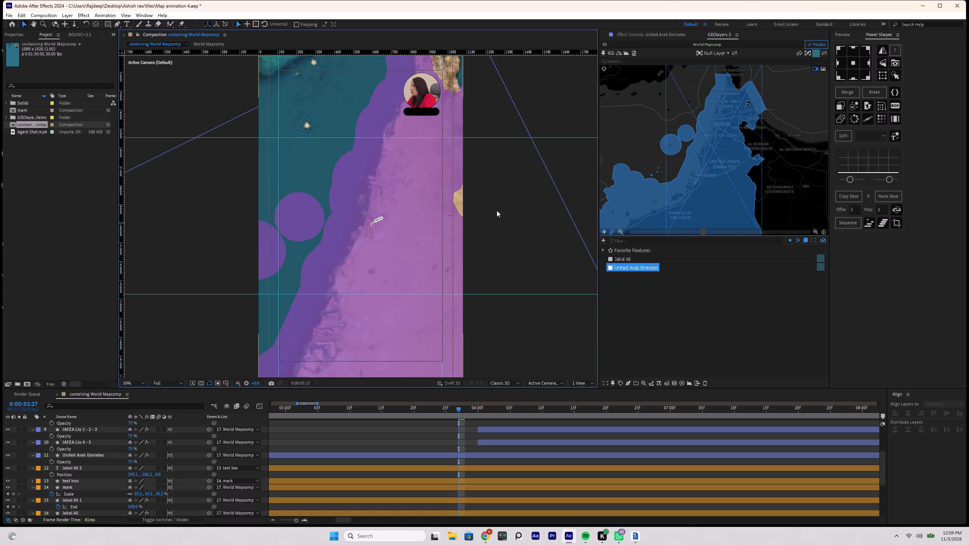
left_click(559, 176)
Examine the layer timing and scrub back to 0:00:00:00 to check when the United Arab Emirates shape appears.
scroll(359, 229, "up", 1)
scroll(359, 229, "down", 1)
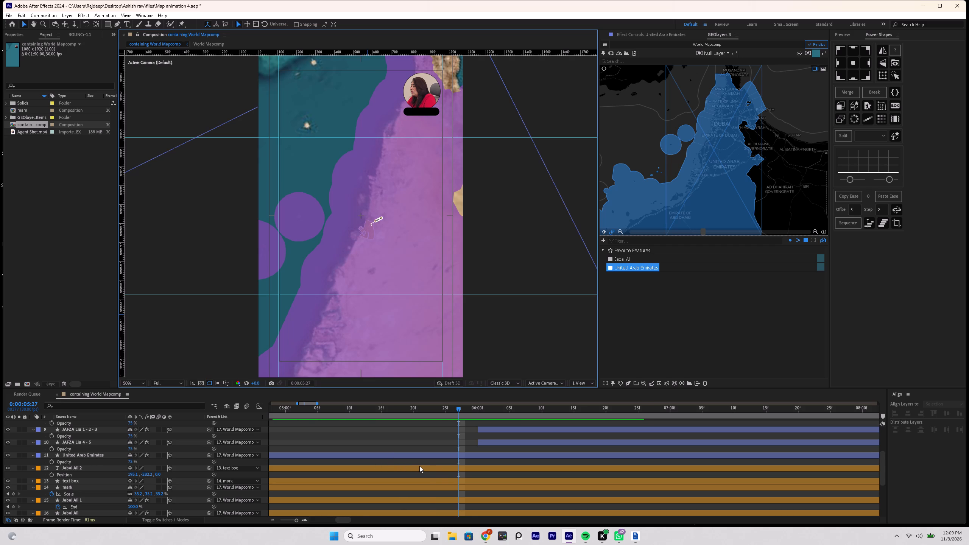
scroll(419, 466, "down", 2, "alt")
scroll(399, 466, "down", 3)
scroll(399, 466, "up", 1)
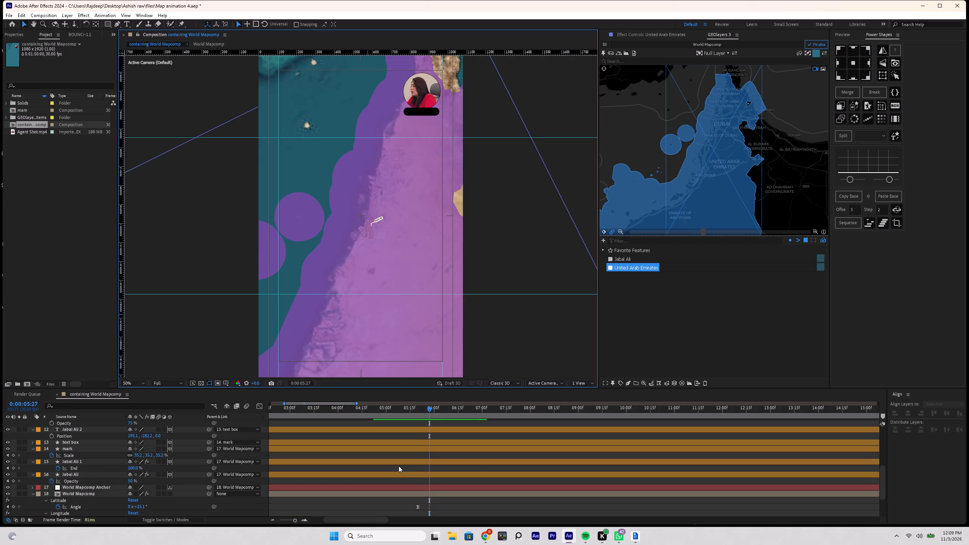
scroll(399, 466, "up", 1)
key("space")
key("space")
key("space")
key("space")
key("space")
key("space")
key("space")
key("space")
key("space")
left_click_drag(362, 463, 419, 462)
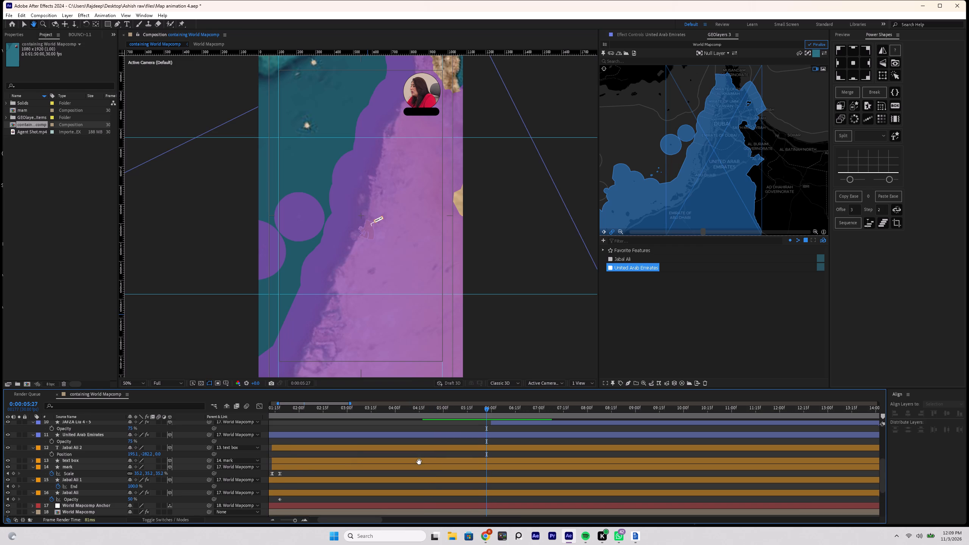
scroll(417, 460, "down", 2, "alt")
scroll(311, 446, "up", 1, "alt")
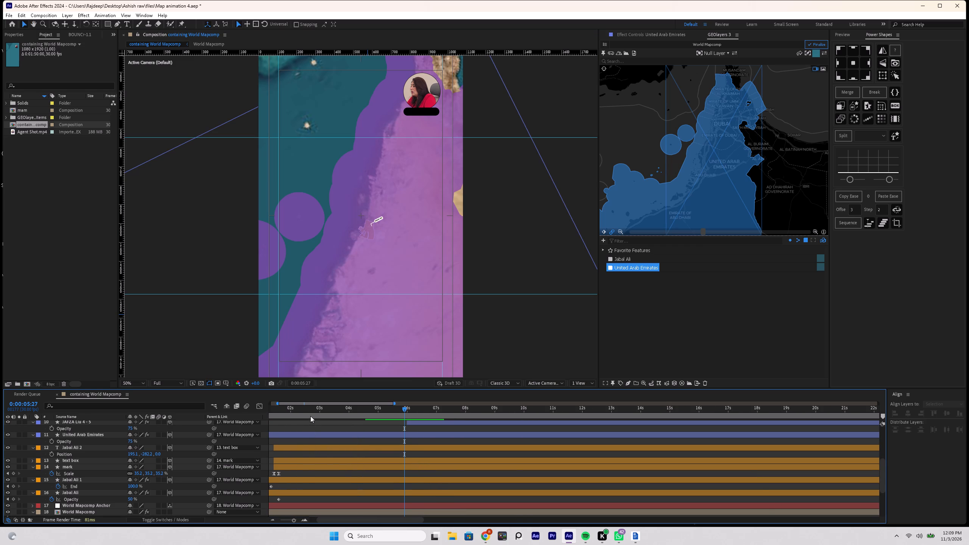
left_click_drag(310, 412, 194, 431)
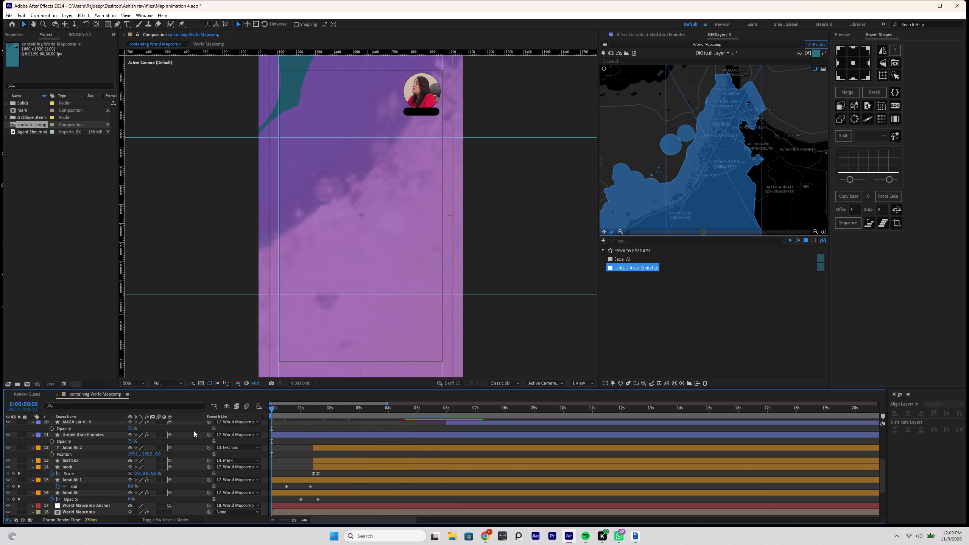
left_click_drag(194, 431, 139, 438)
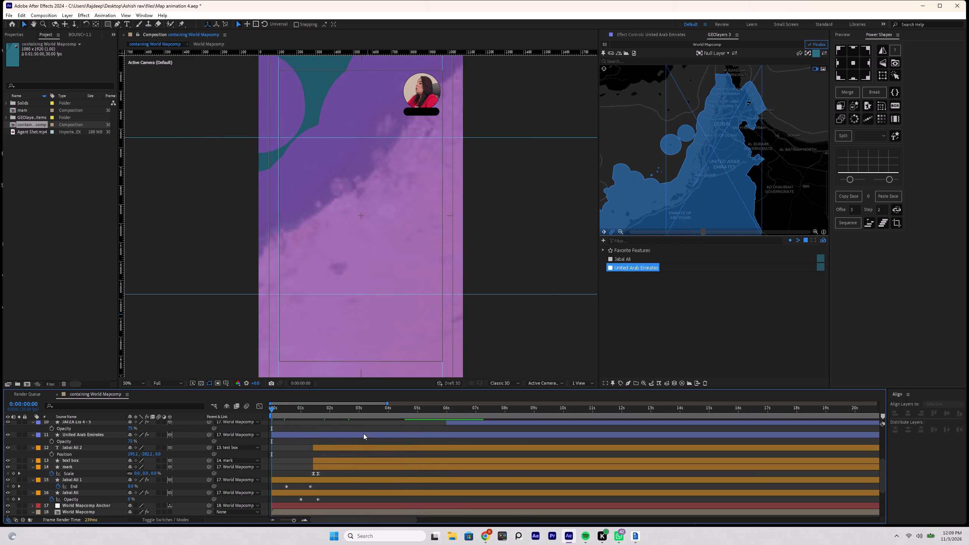
Trim the start of the United Arab Emirates layer to 0:00:05:13.
left_click(367, 435)
left_click(430, 412)
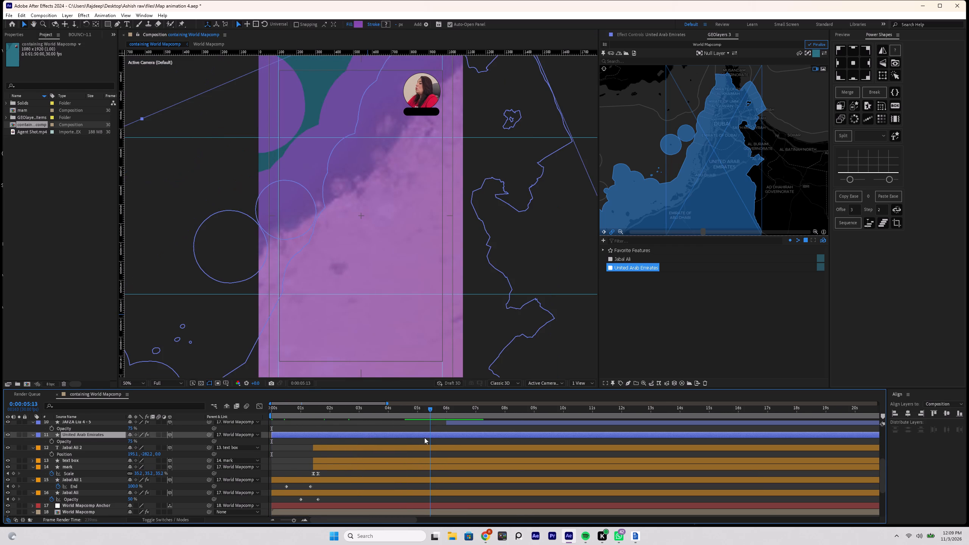
left_click(425, 435)
key("alt+bracketleft")
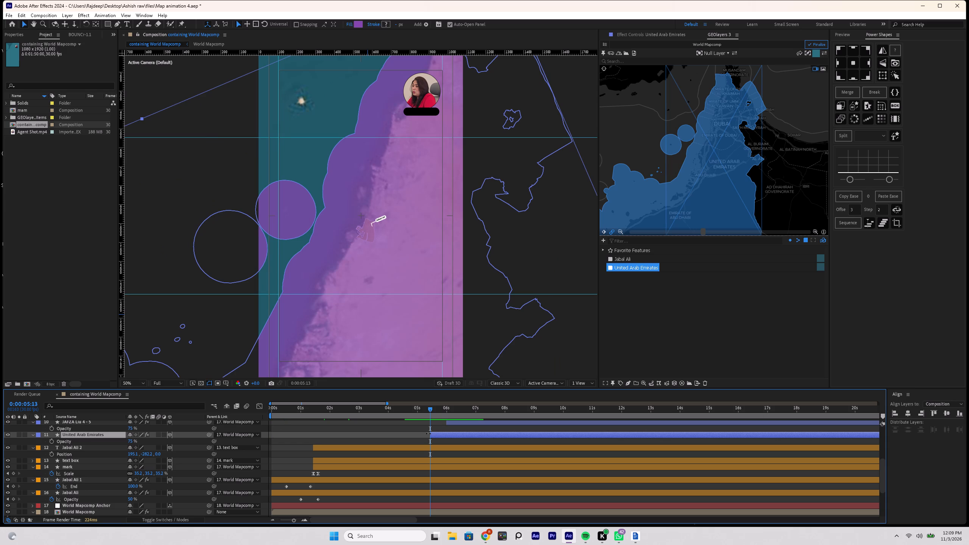
Preview the animation from 0:00:00:00 and extend the start of the United Arab Emirates layer earlier to about 0:00:05:00.
left_click_drag(338, 412, 209, 426)
key("space")
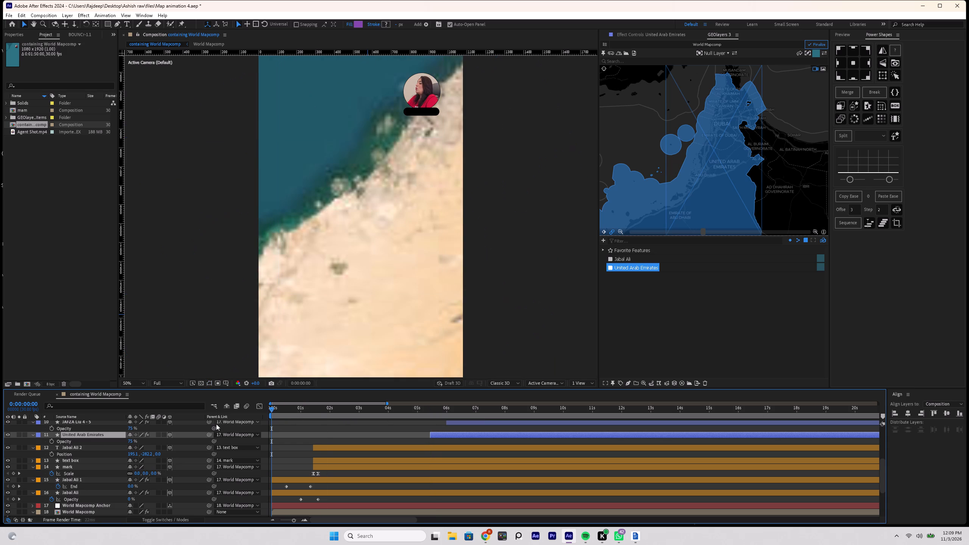
key("space")
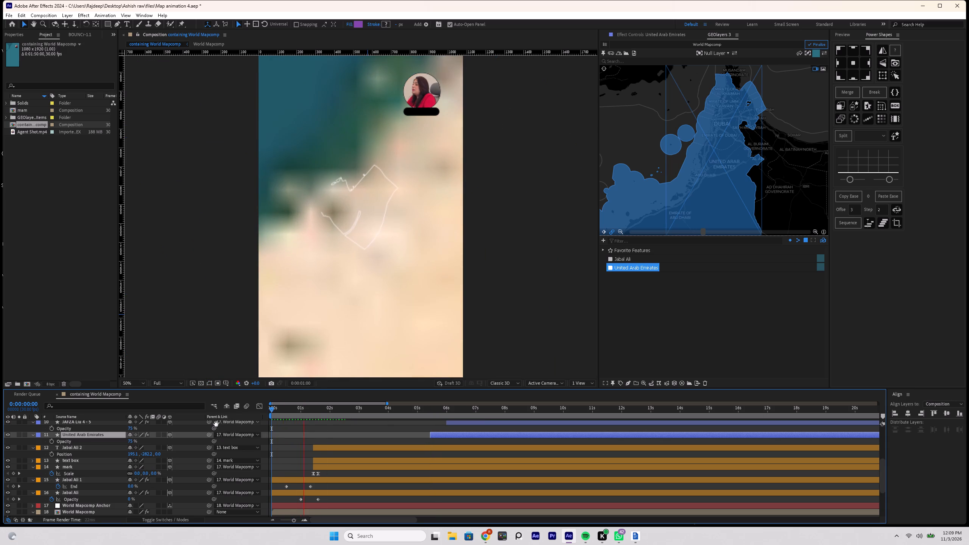
key("space")
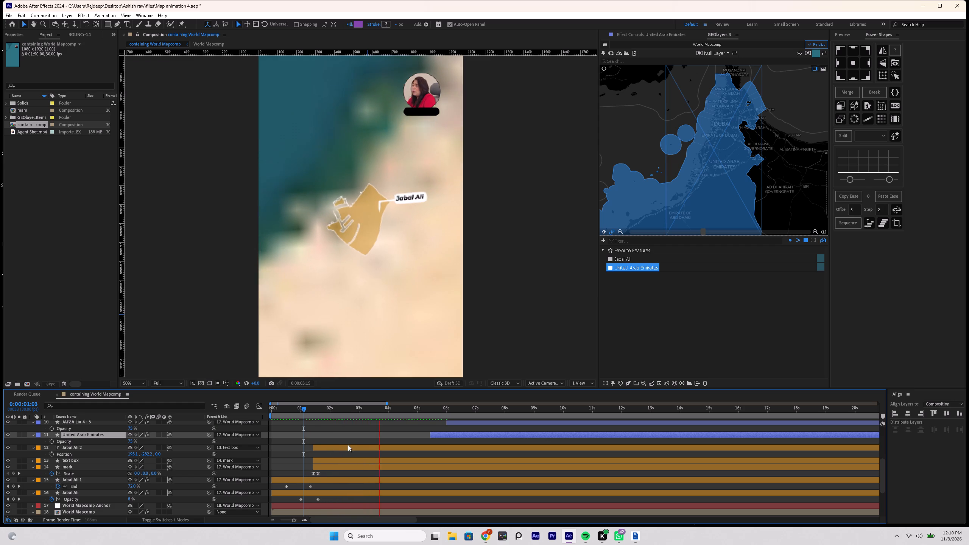
key("space")
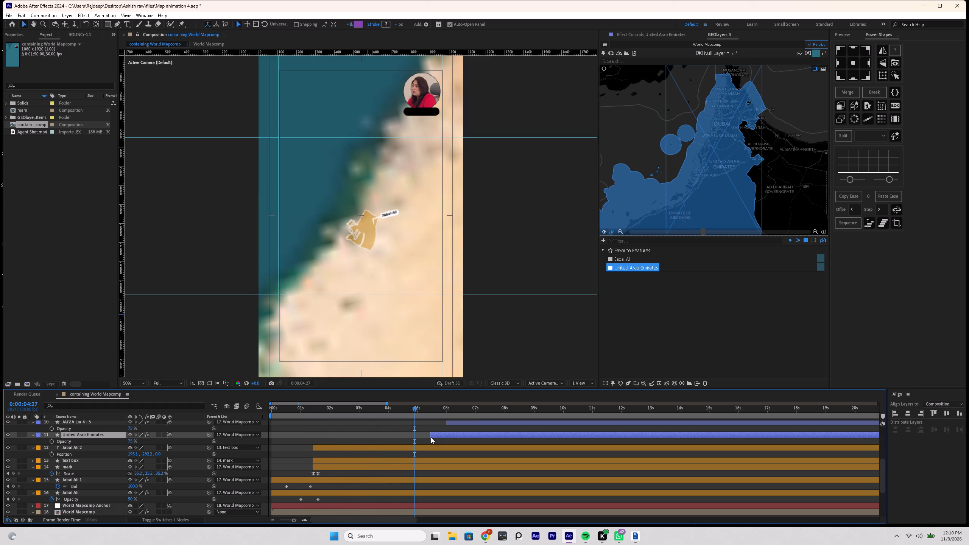
left_click_drag(430, 436, 419, 436)
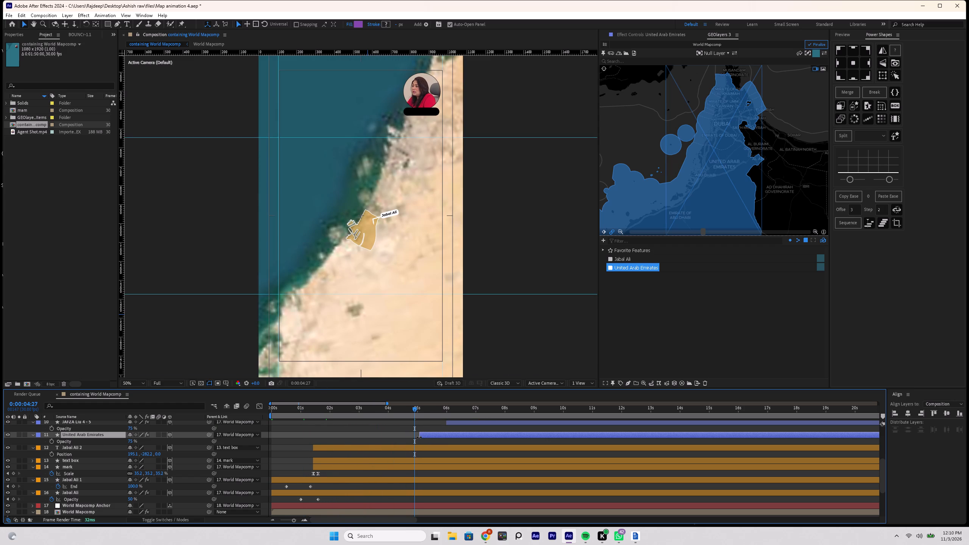
left_click_drag(419, 436, 414, 438)
key("space")
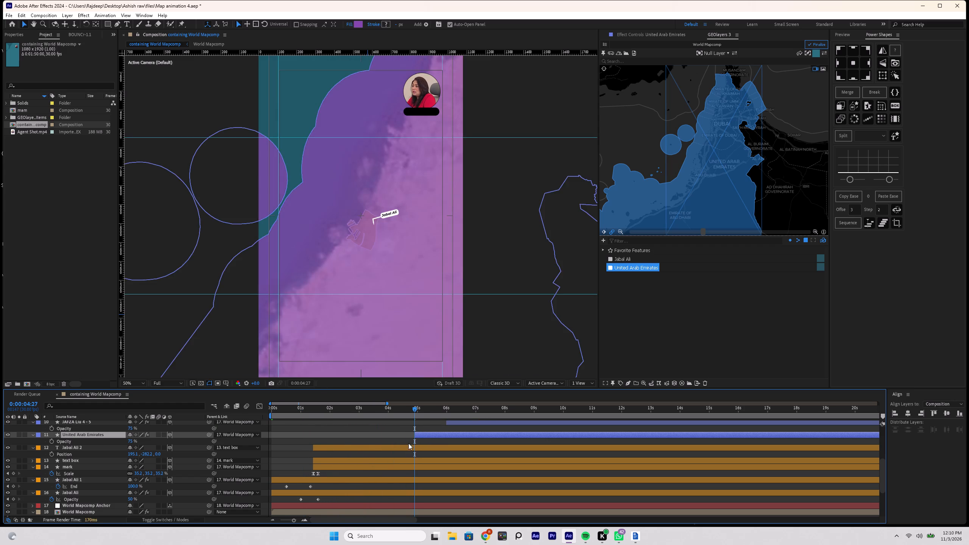
key("space")
key("space")
left_click(414, 436)
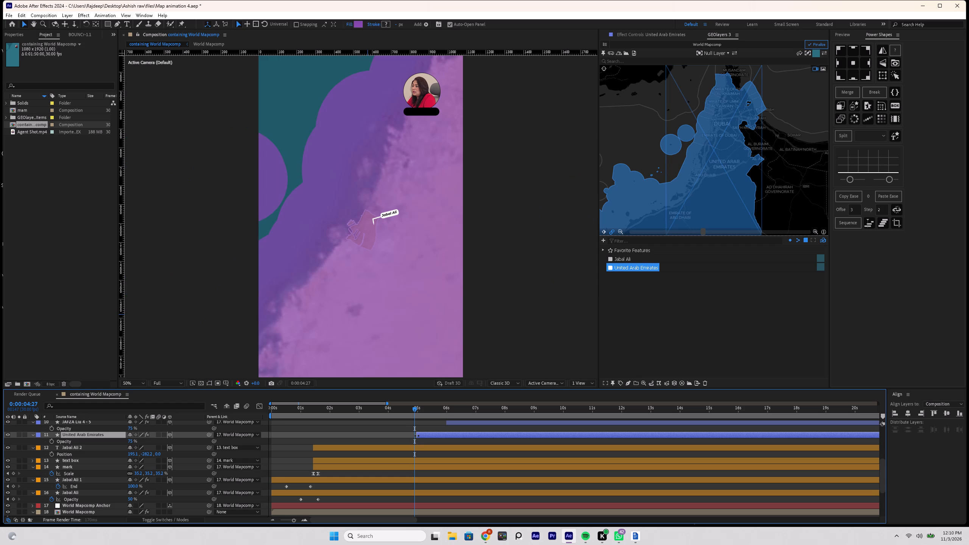
Shift the group of layers from the line layer through JAFZA Liu 4 - 5 to start at about 9.5 seconds.
key("space")
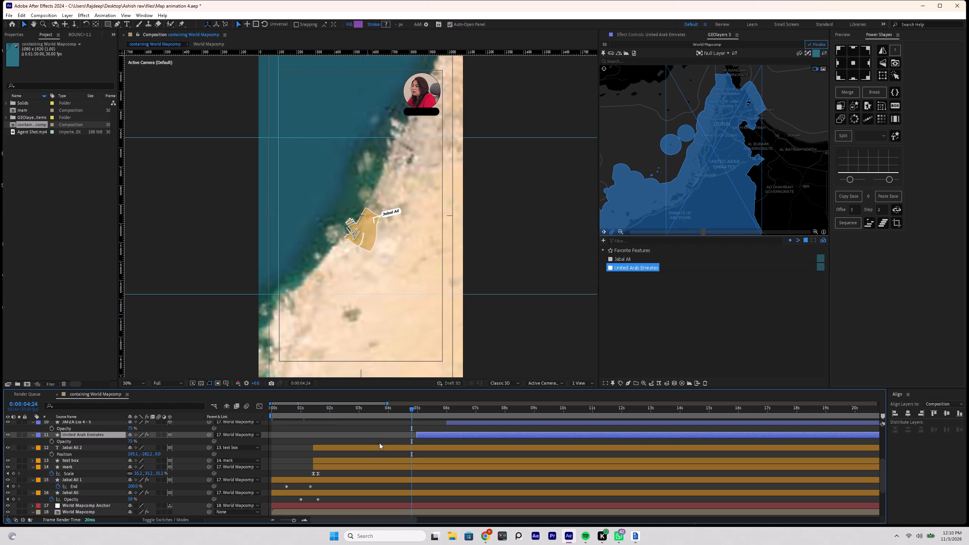
left_click(392, 411)
key("space")
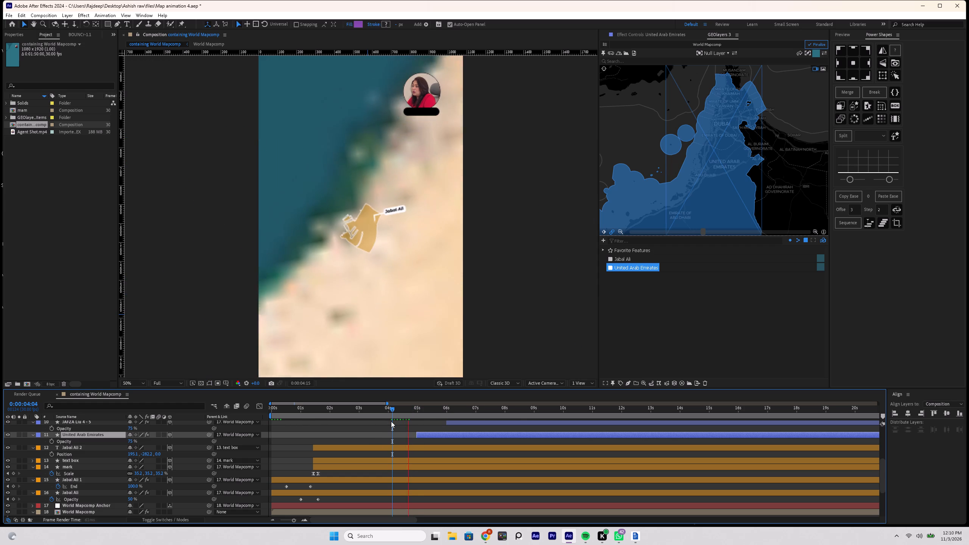
key("space")
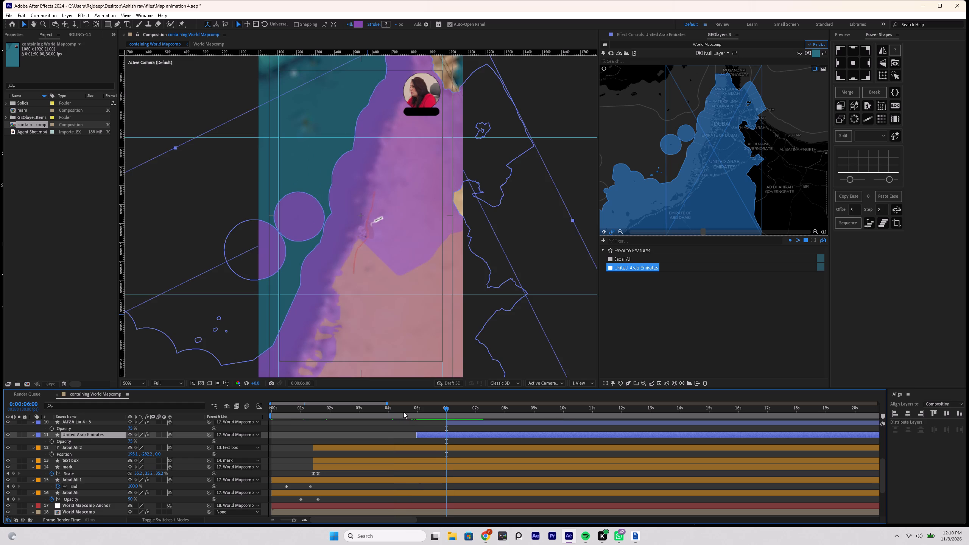
scroll(450, 433, "up", 1)
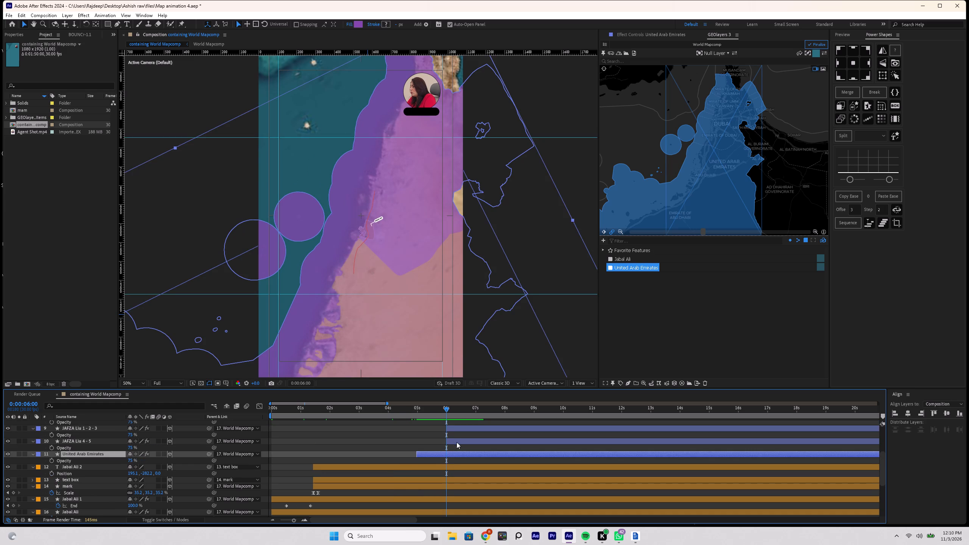
left_click(456, 442)
scroll(468, 445, "up", 3)
left_click(461, 429, "shift")
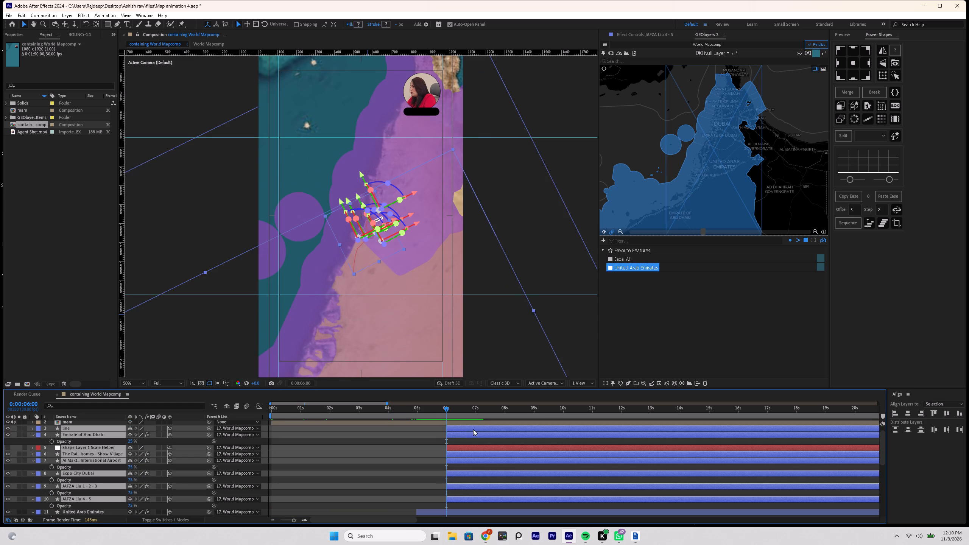
left_click_drag(474, 429, 575, 429)
Replay the zoom-out around 0:00:05:00 to check the timing of the United Arab Emirates highlight's appearance.
scroll(358, 426, "down", 3)
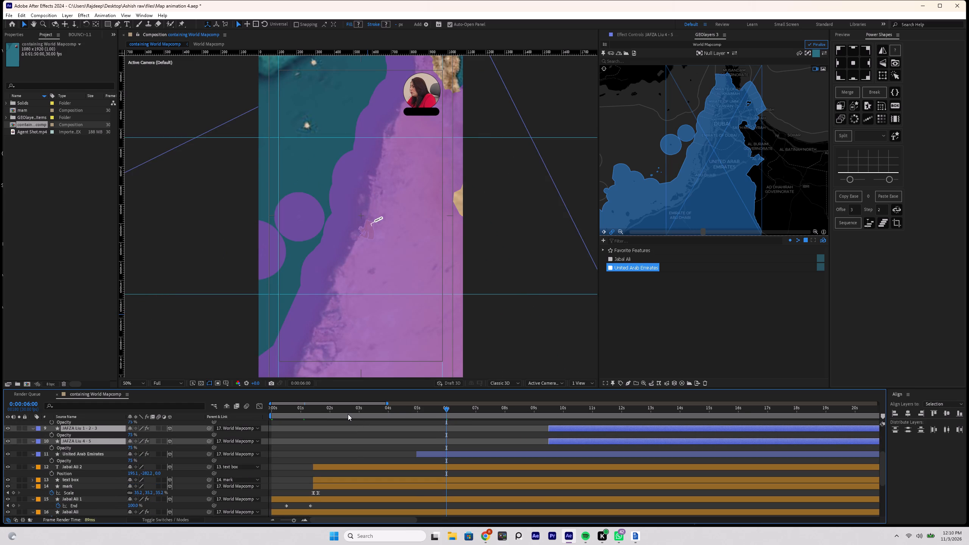
left_click(347, 414)
key("space")
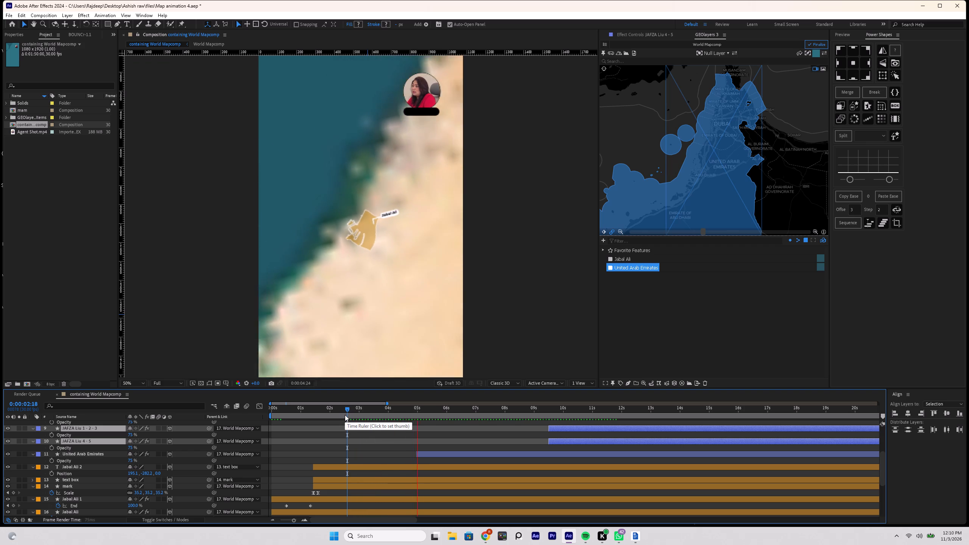
key("space")
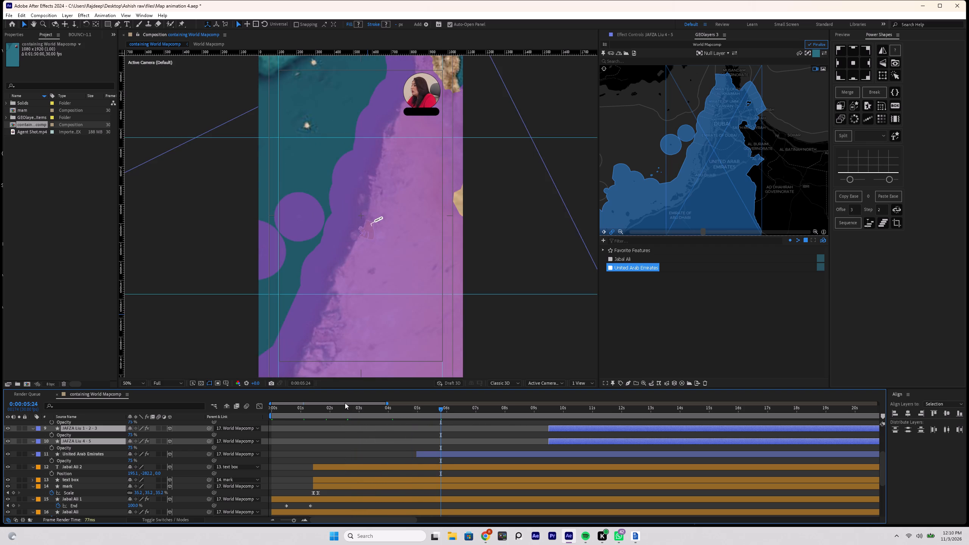
left_click(420, 410)
key("space")
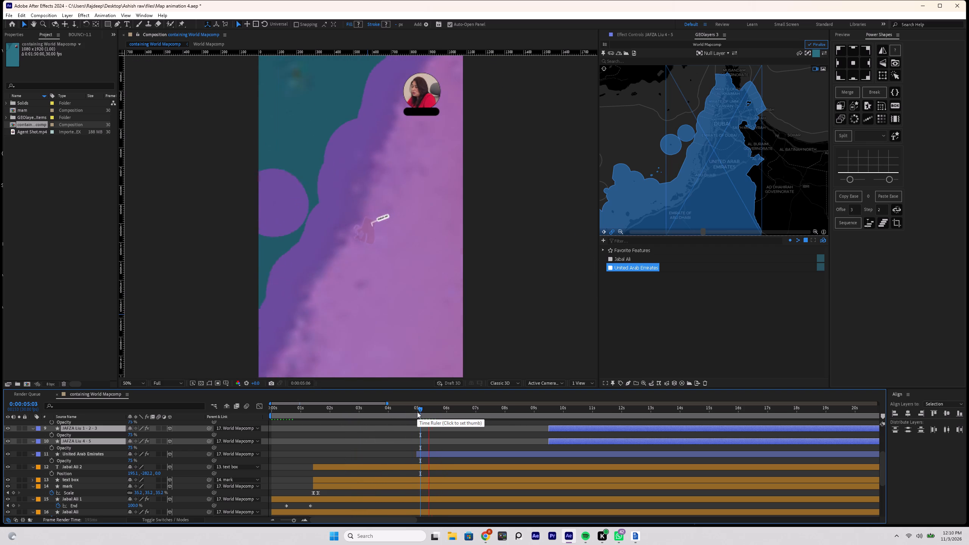
key("space")
left_click(394, 412)
key("space")
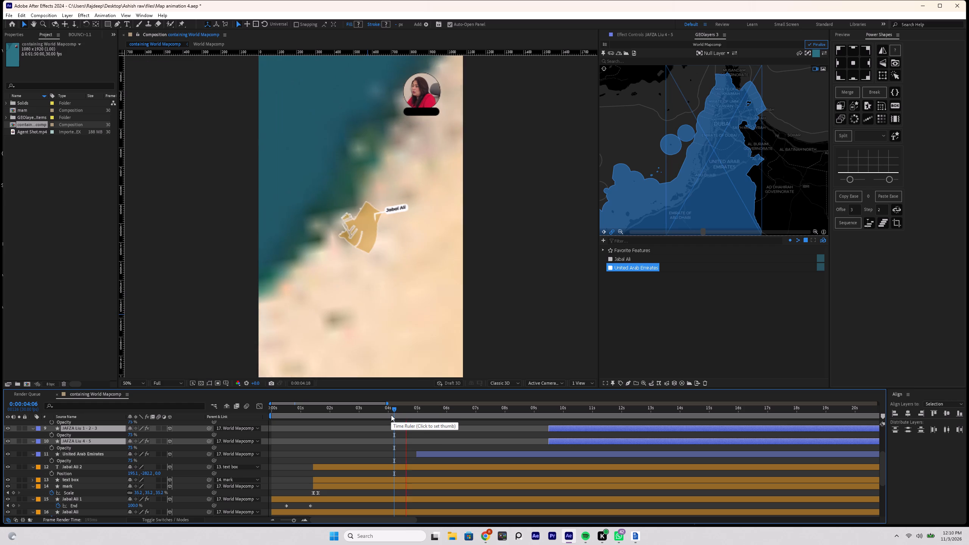
key("space")
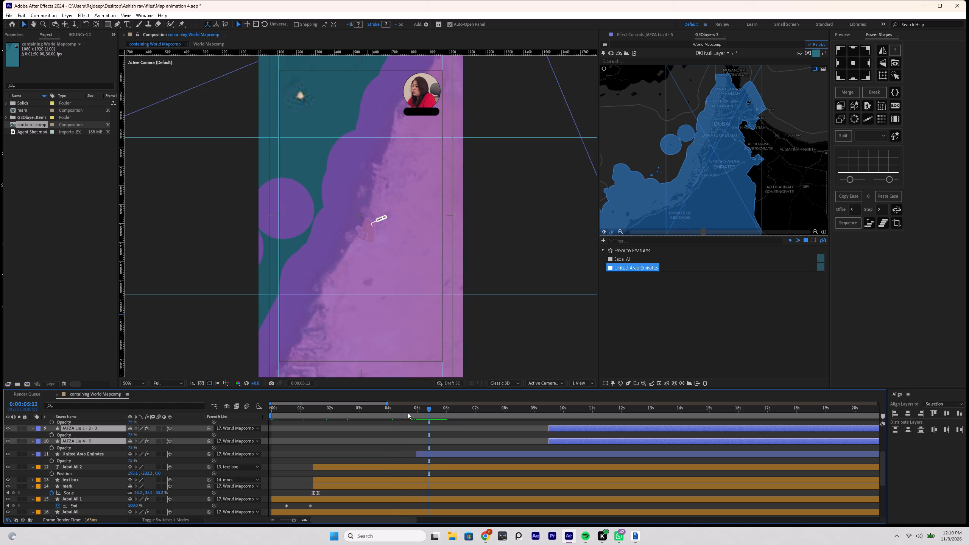
left_click(408, 412)
key("space")
key("space")
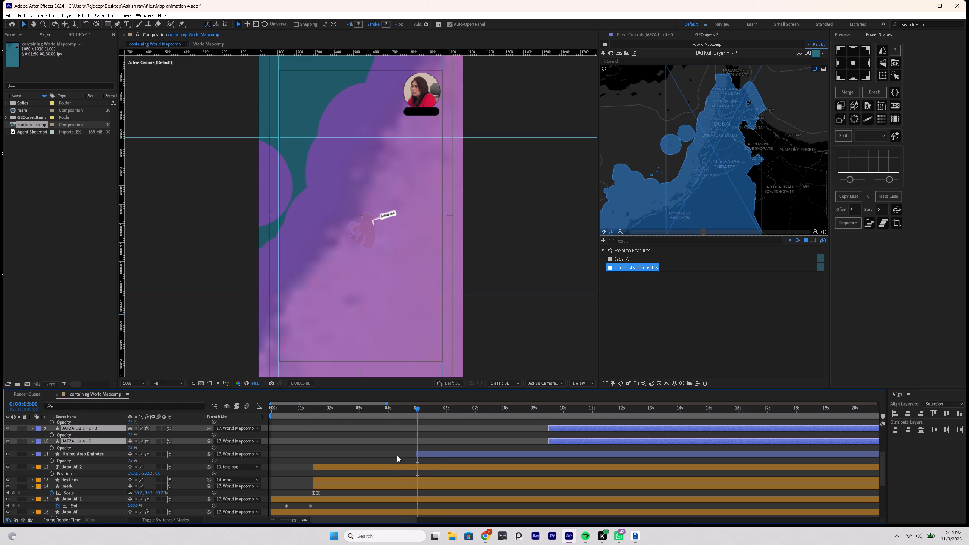
Move the United Arab Emirates layer down the stack to between Jabal Ali 1 and Jabal Ali.
left_click(397, 456)
left_click(427, 454)
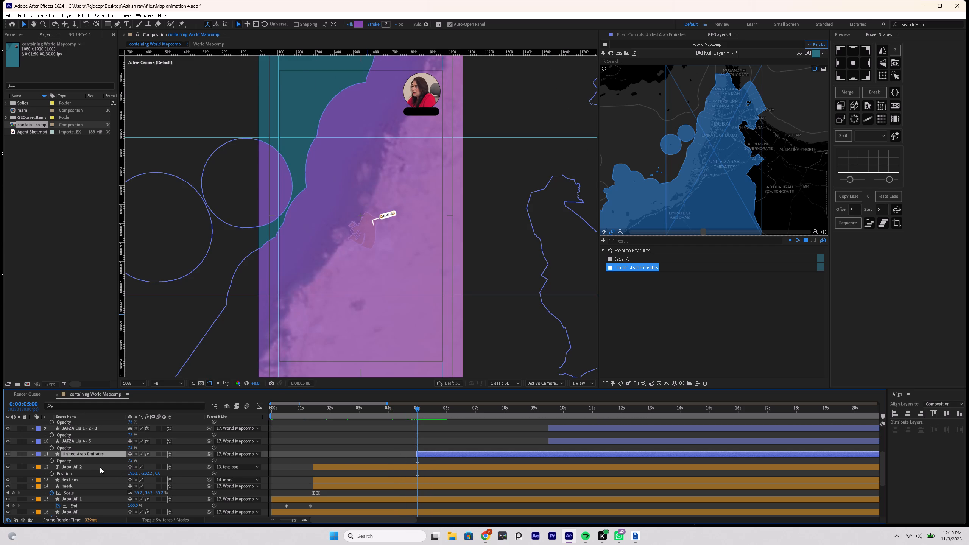
scroll(94, 466, "down", 1)
left_click_drag(84, 436, 88, 473)
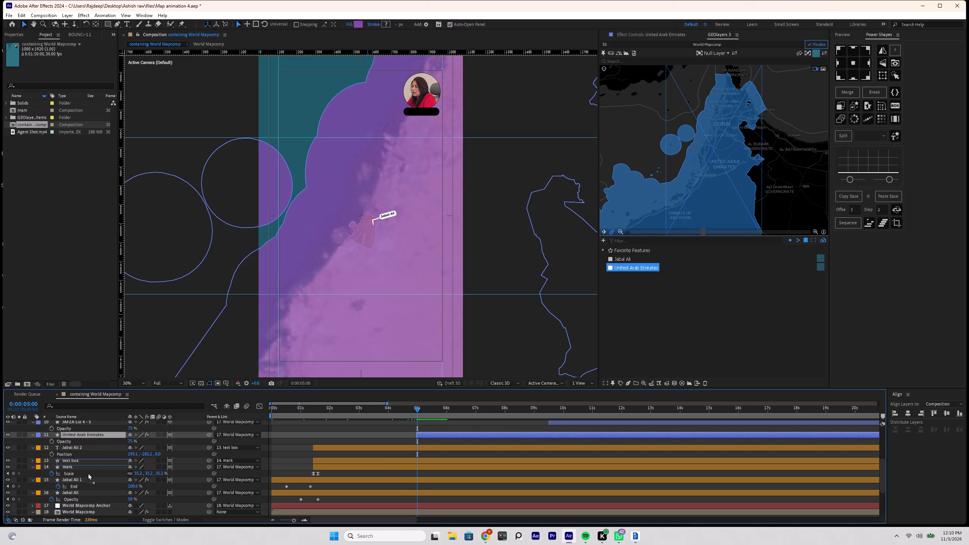
left_click_drag(88, 473, 91, 489)
scroll(91, 489, "down", 1)
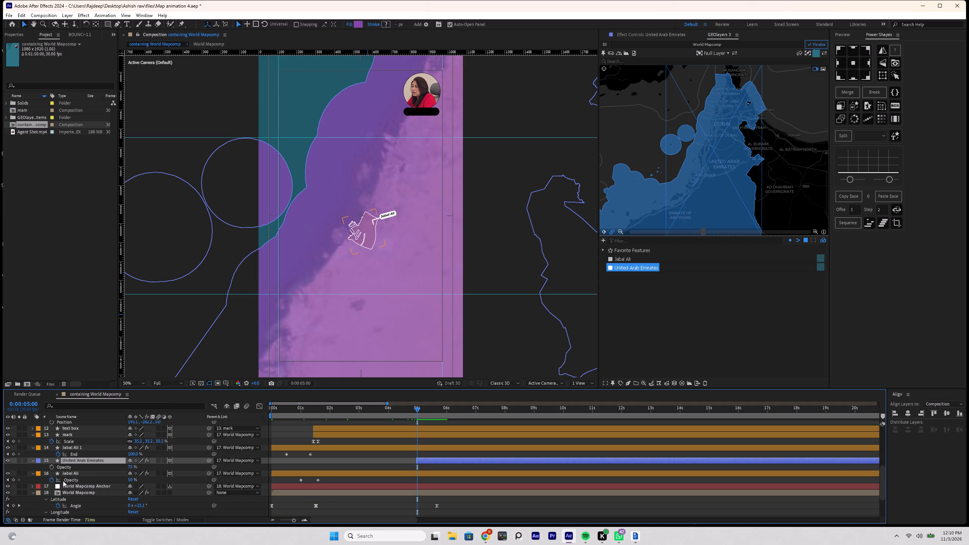